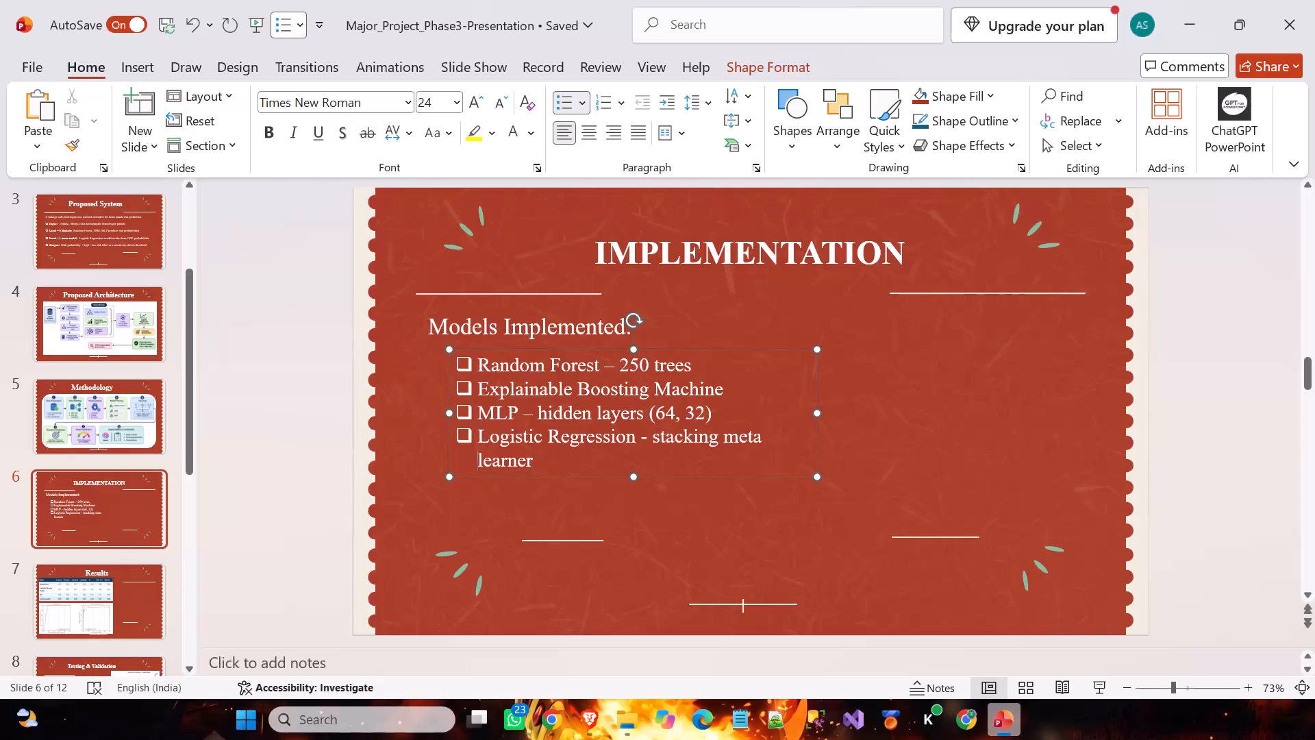
Deselect the models list and compare the Implementation slide with the Results slide, finishing on the Results slide.
click(1221, 366)
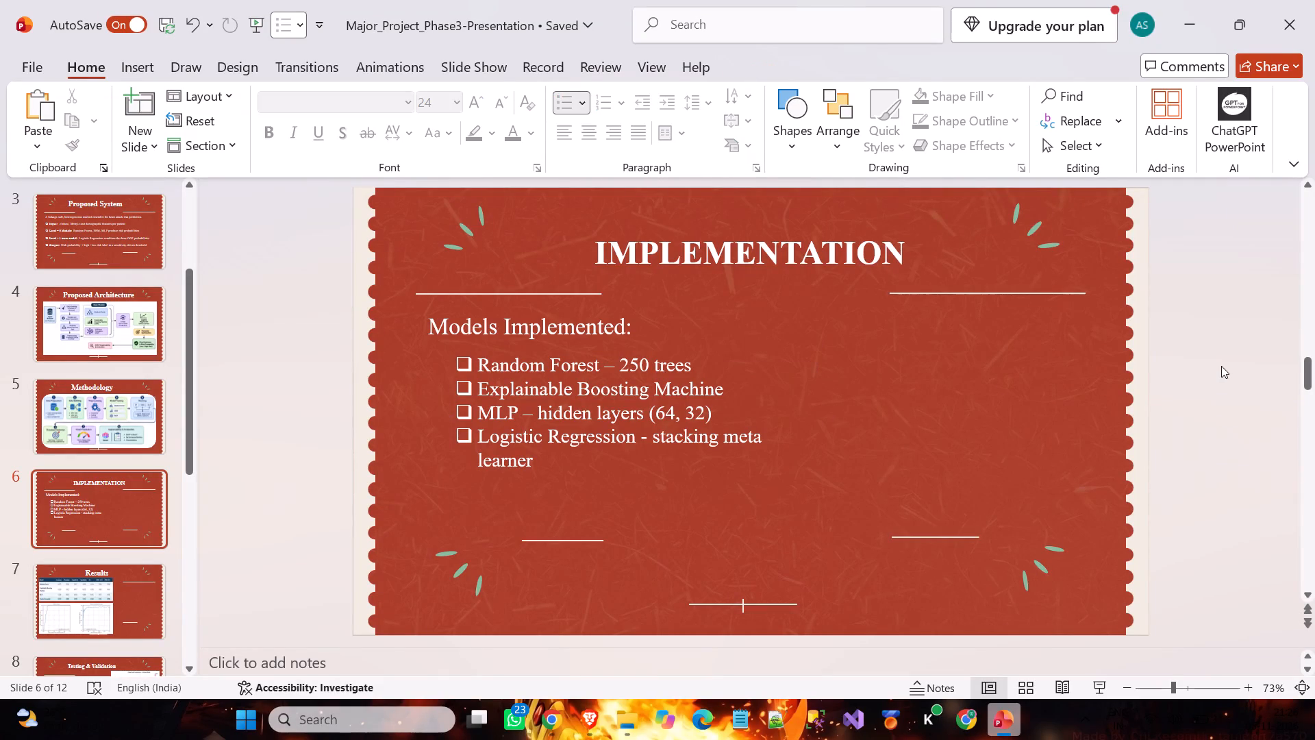
click(123, 573)
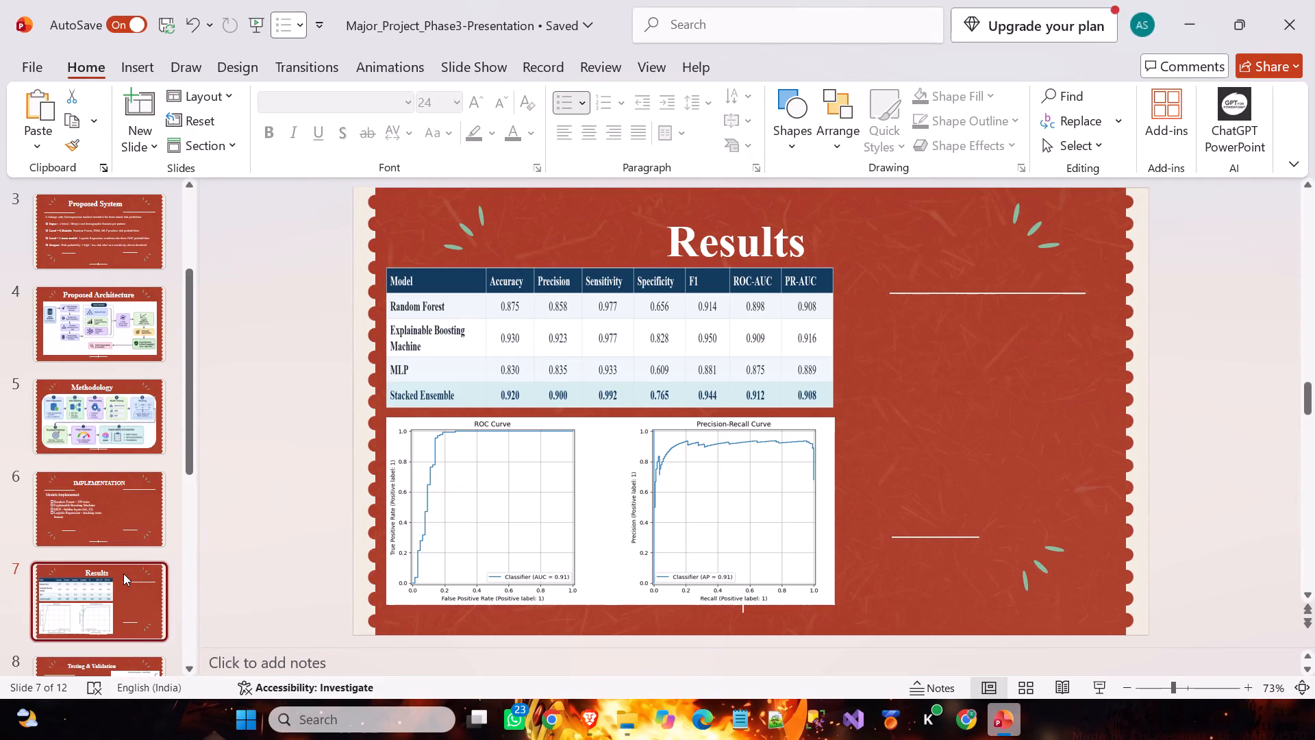
click(123, 513)
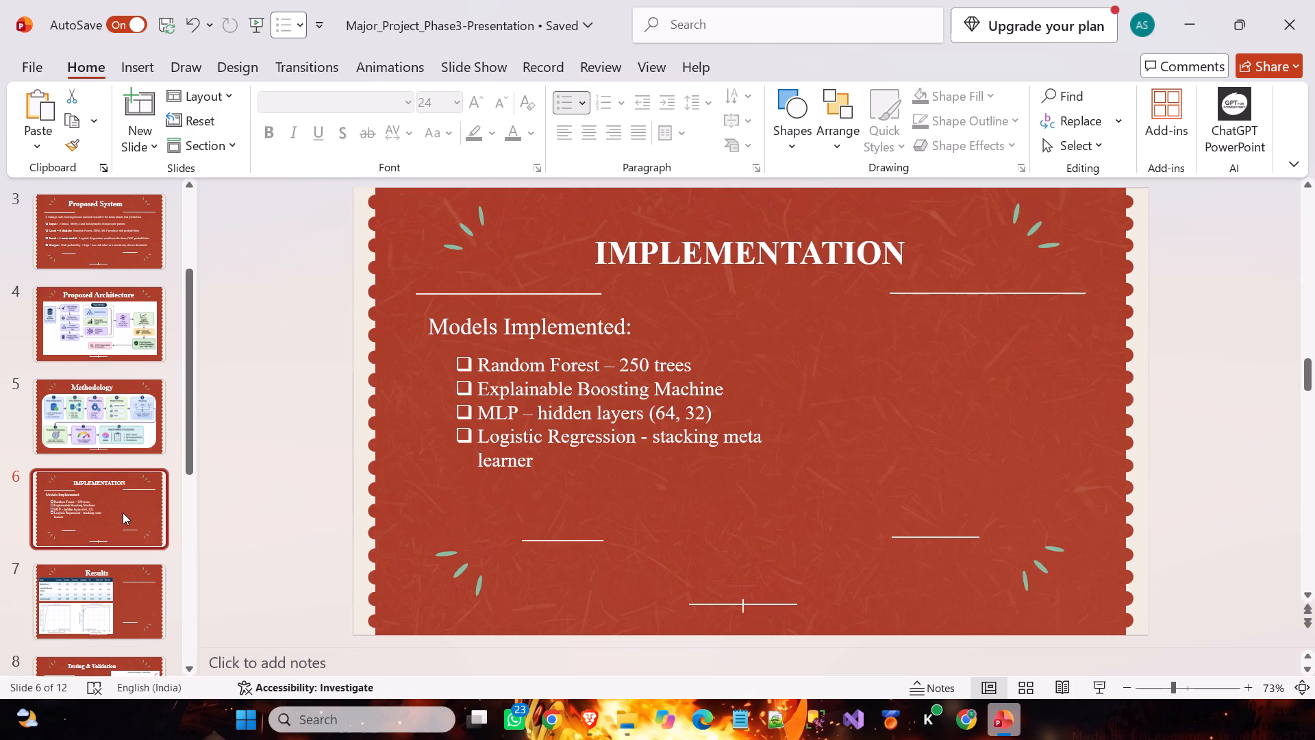
click(107, 581)
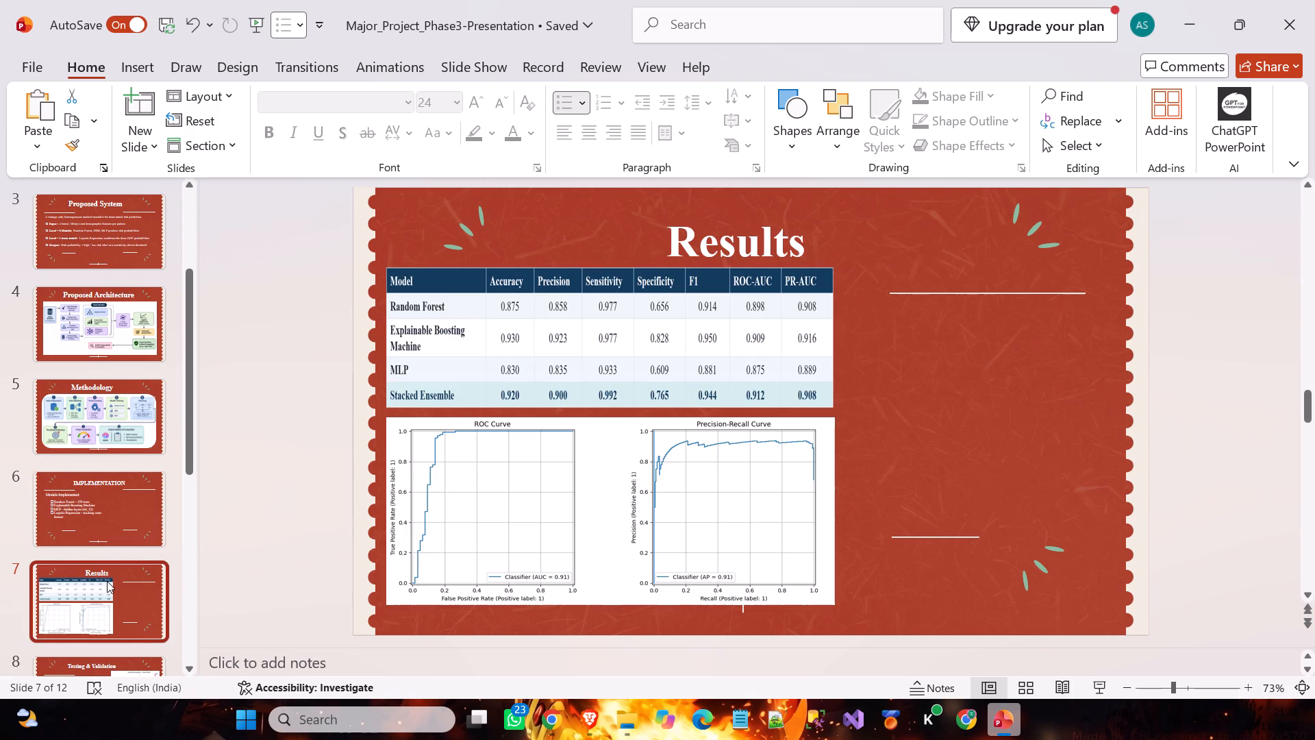
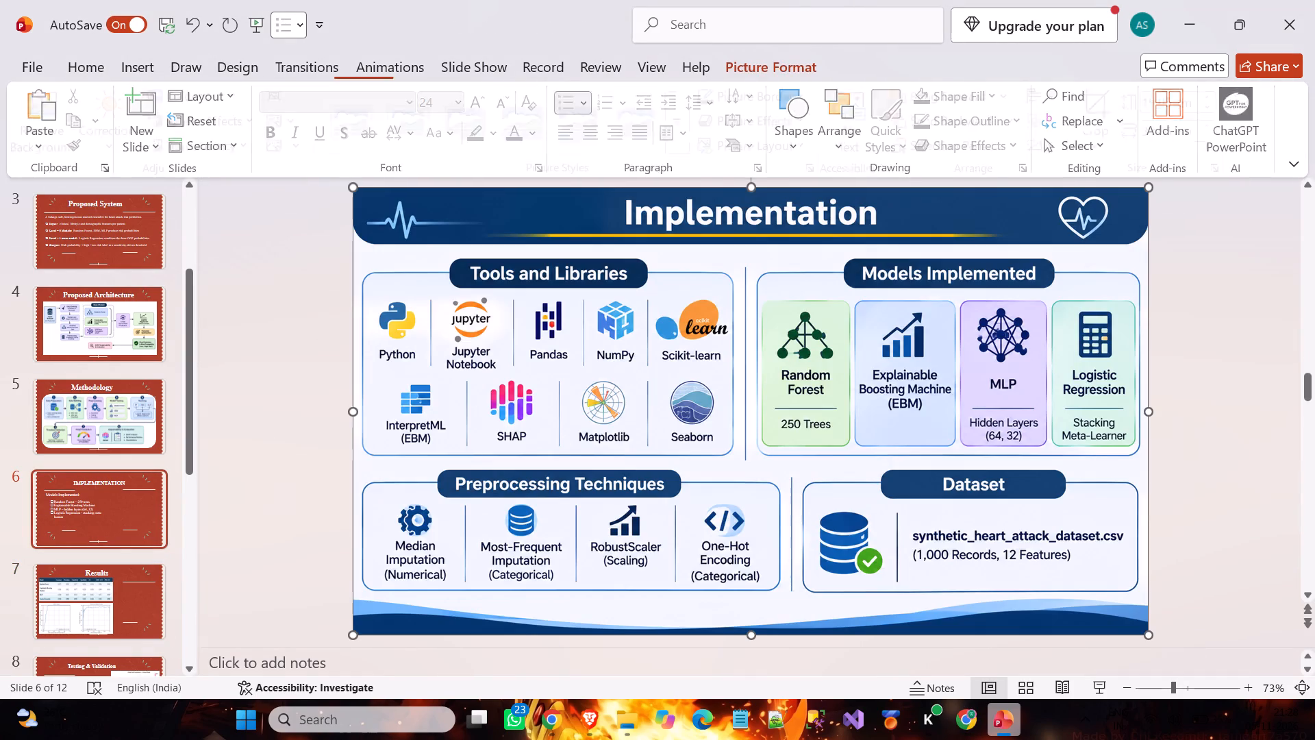
Crop the pasted image down to its Tools and Libraries panel, about 9.17 cm high by 16.66 cm wide.
right_click(786, 380)
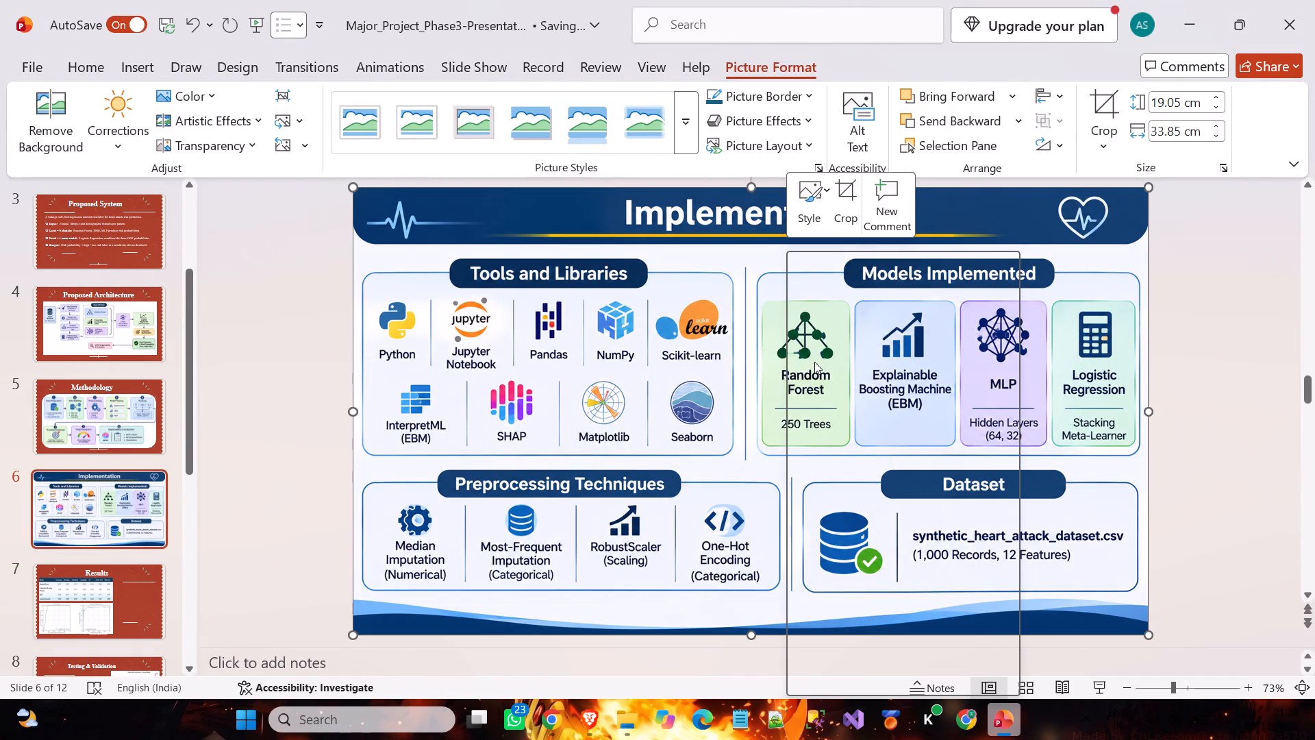
click(845, 203)
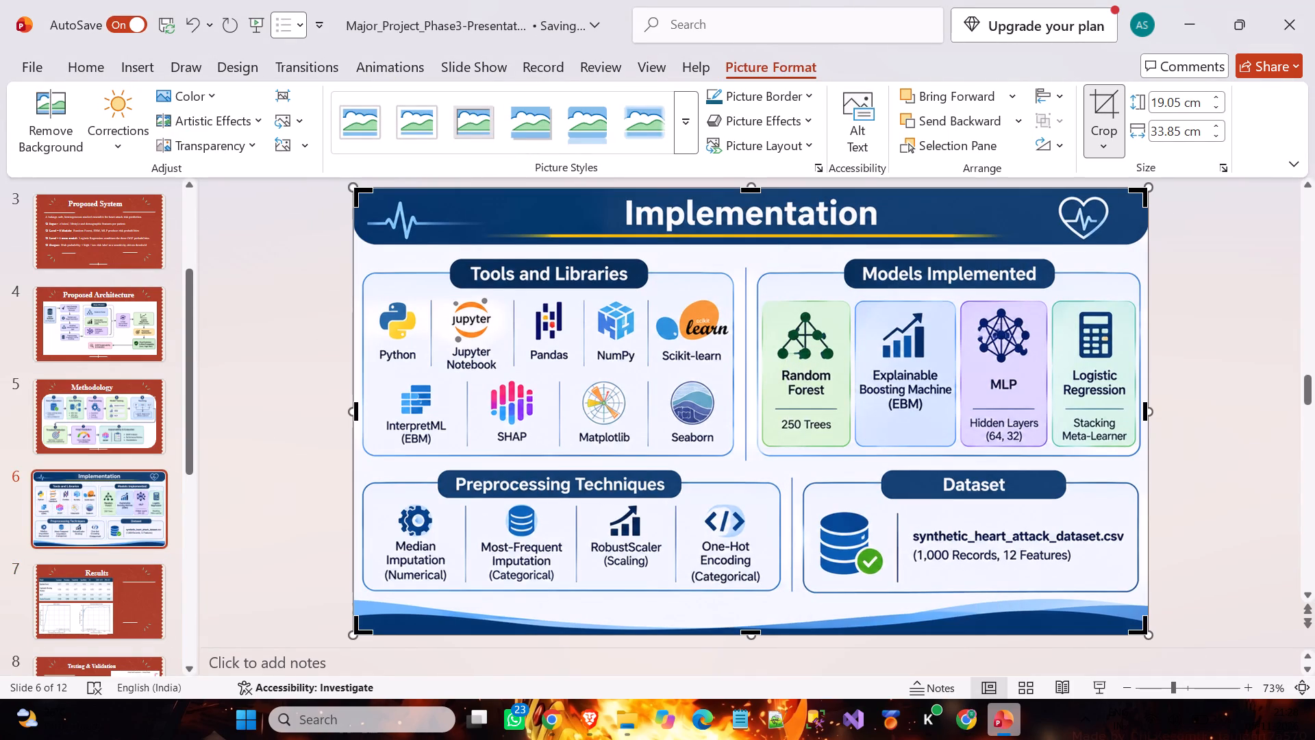
drag(753, 189, 745, 244)
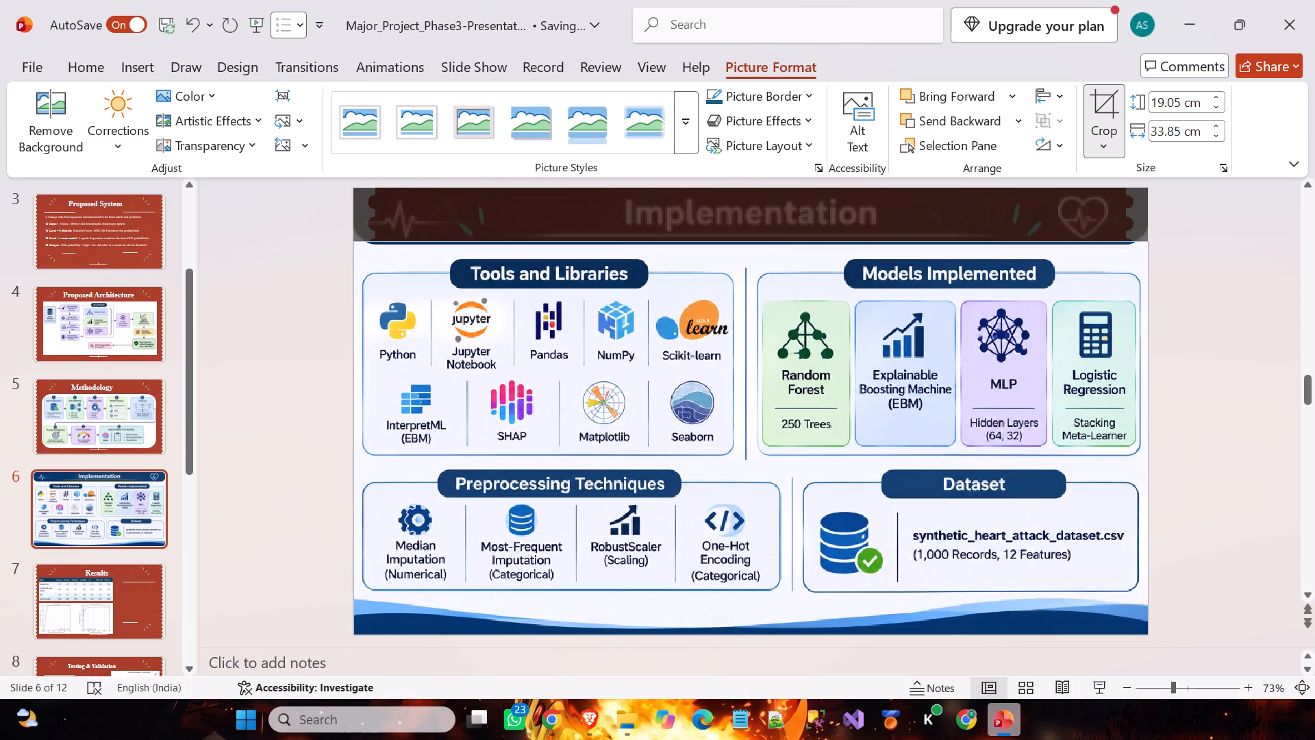
drag(745, 244, 740, 251)
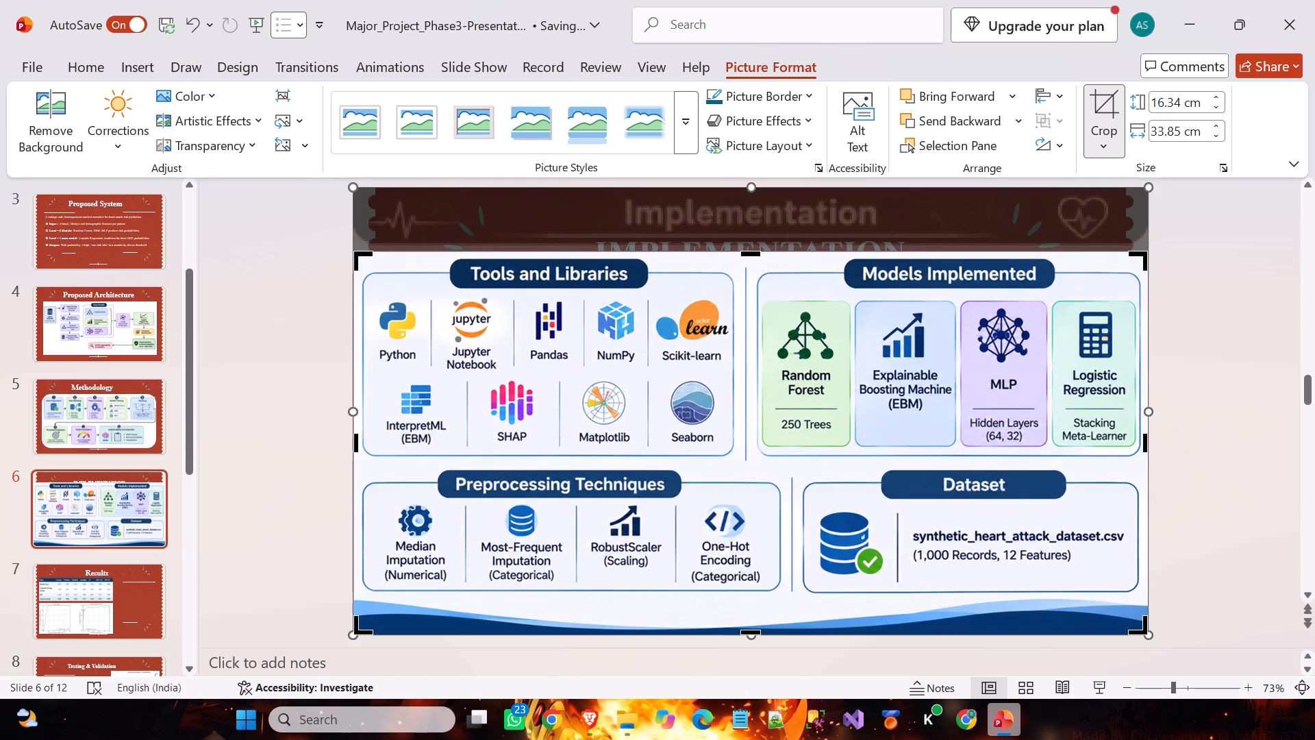
drag(1143, 444, 771, 434)
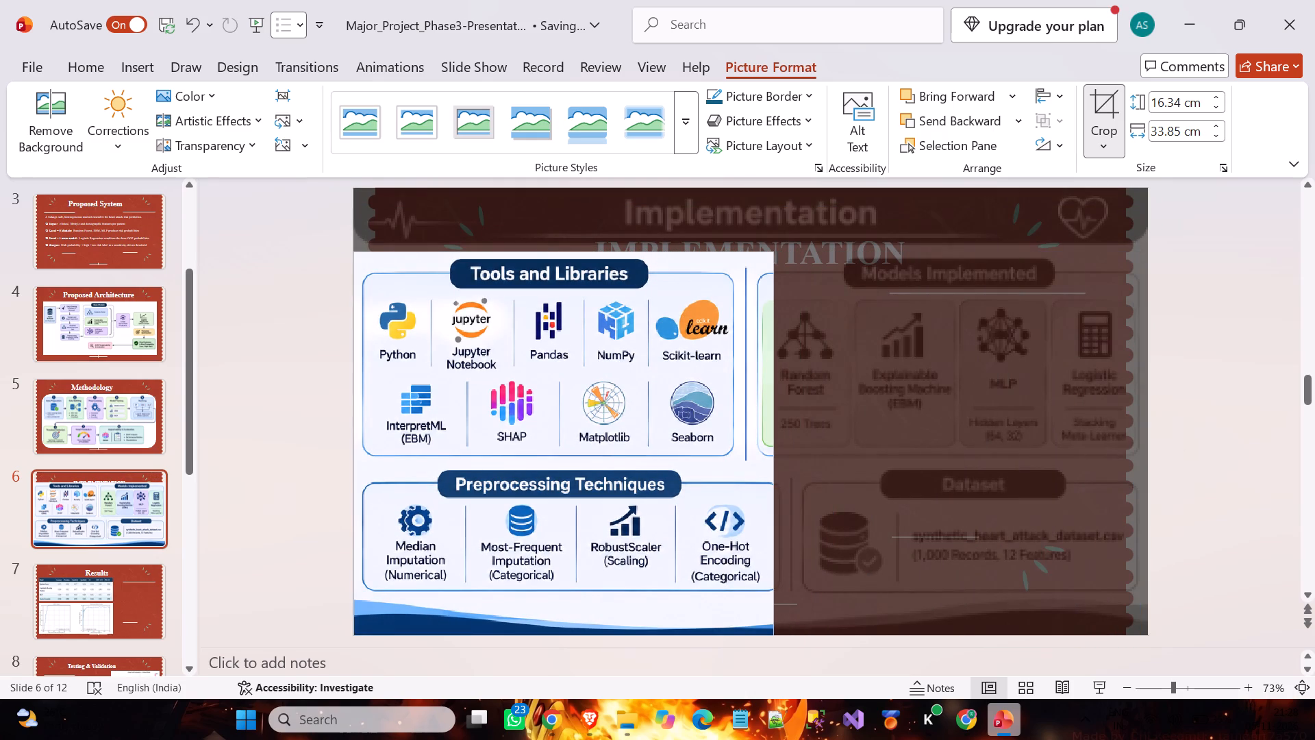
drag(771, 434, 738, 432)
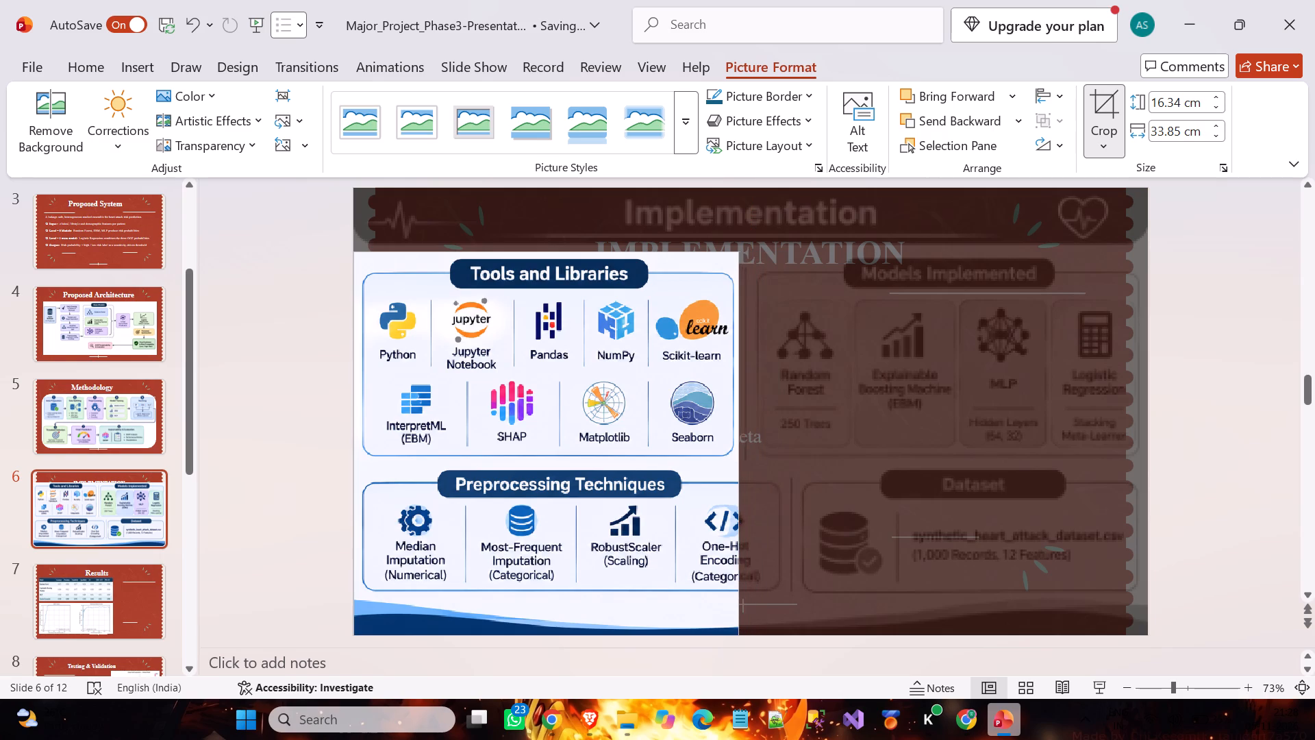
drag(738, 432, 742, 432)
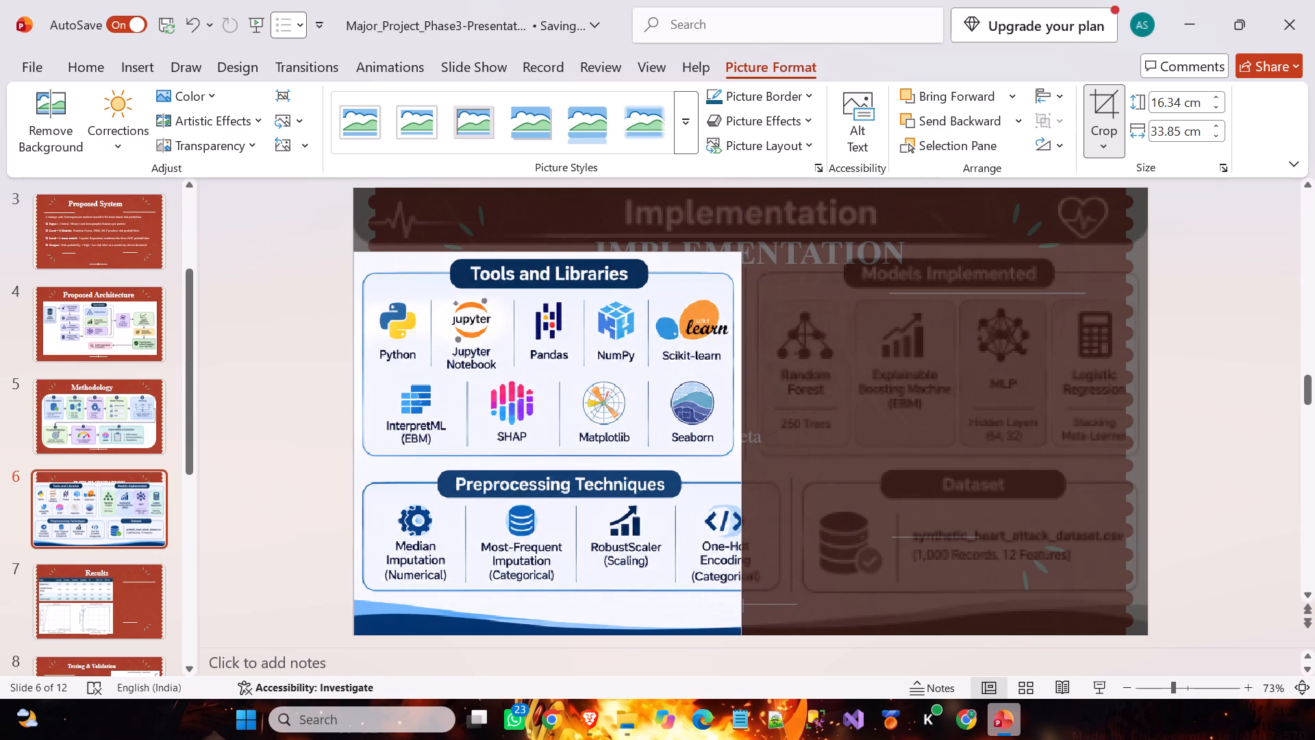
drag(742, 432, 744, 430)
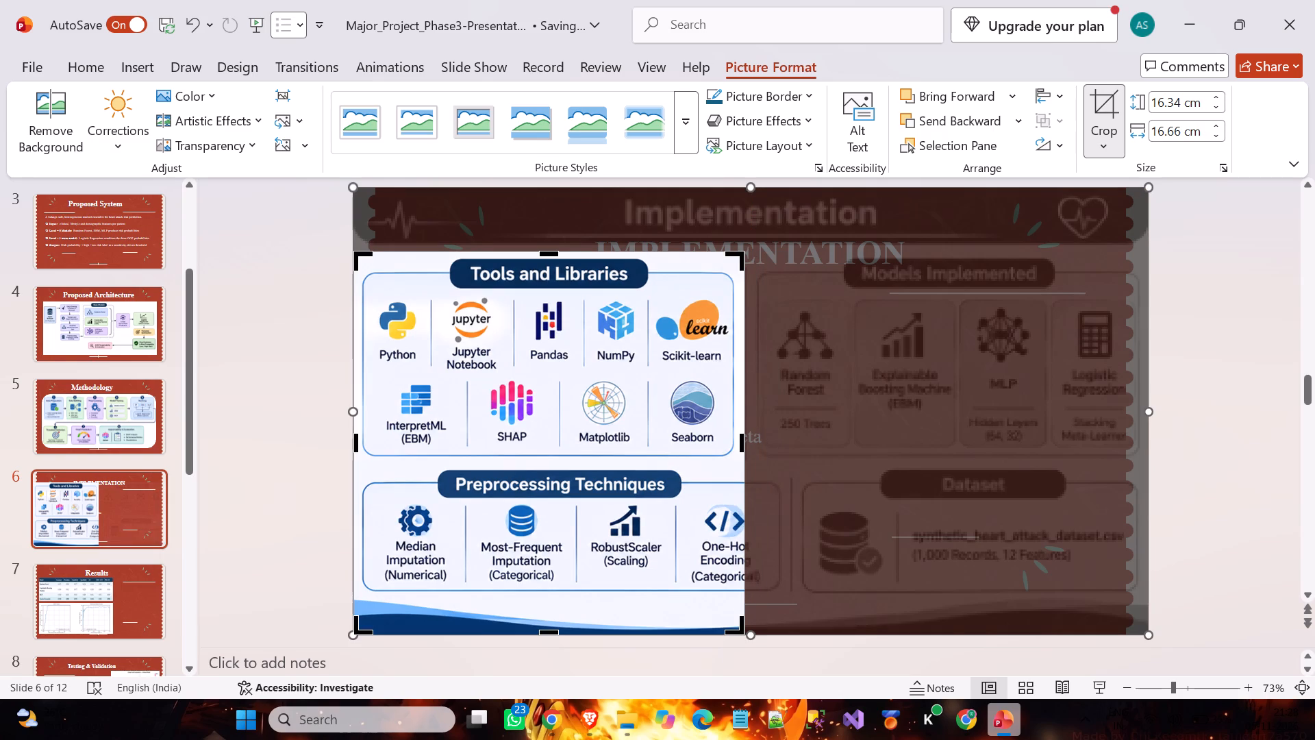
drag(549, 631, 551, 550)
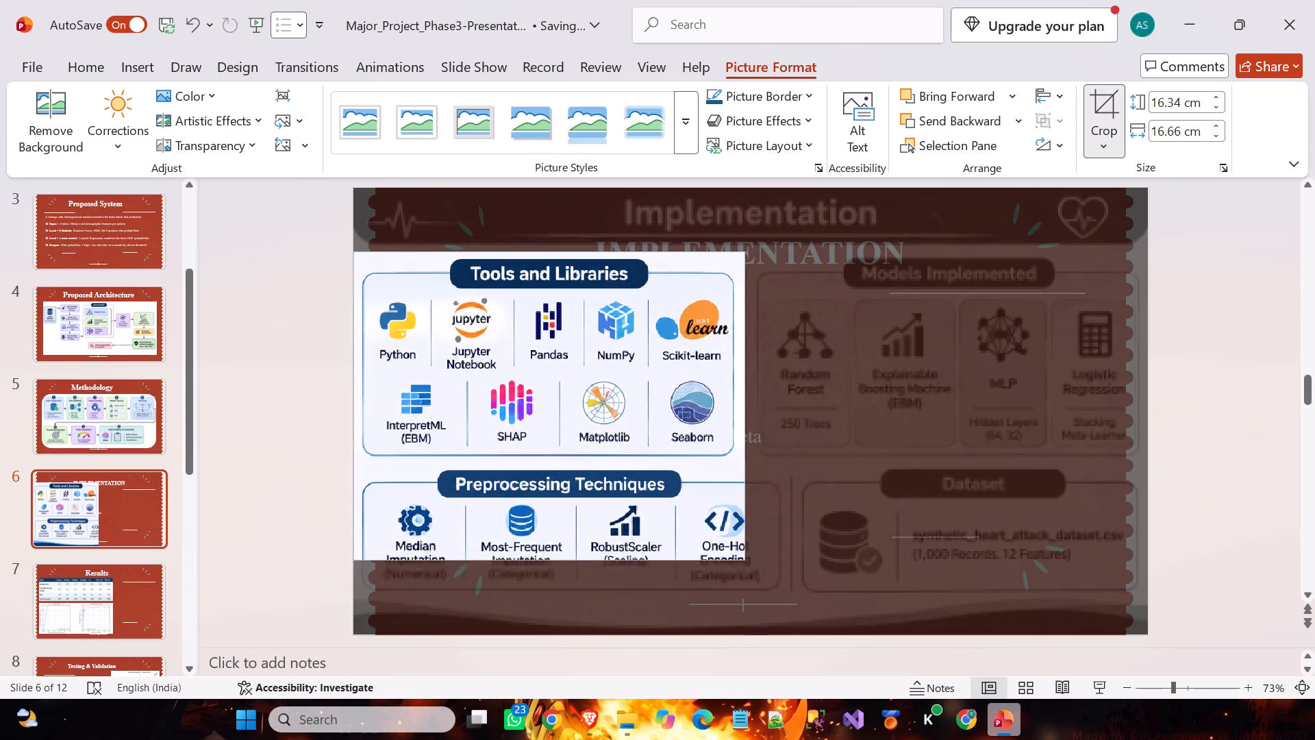
drag(551, 550, 554, 463)
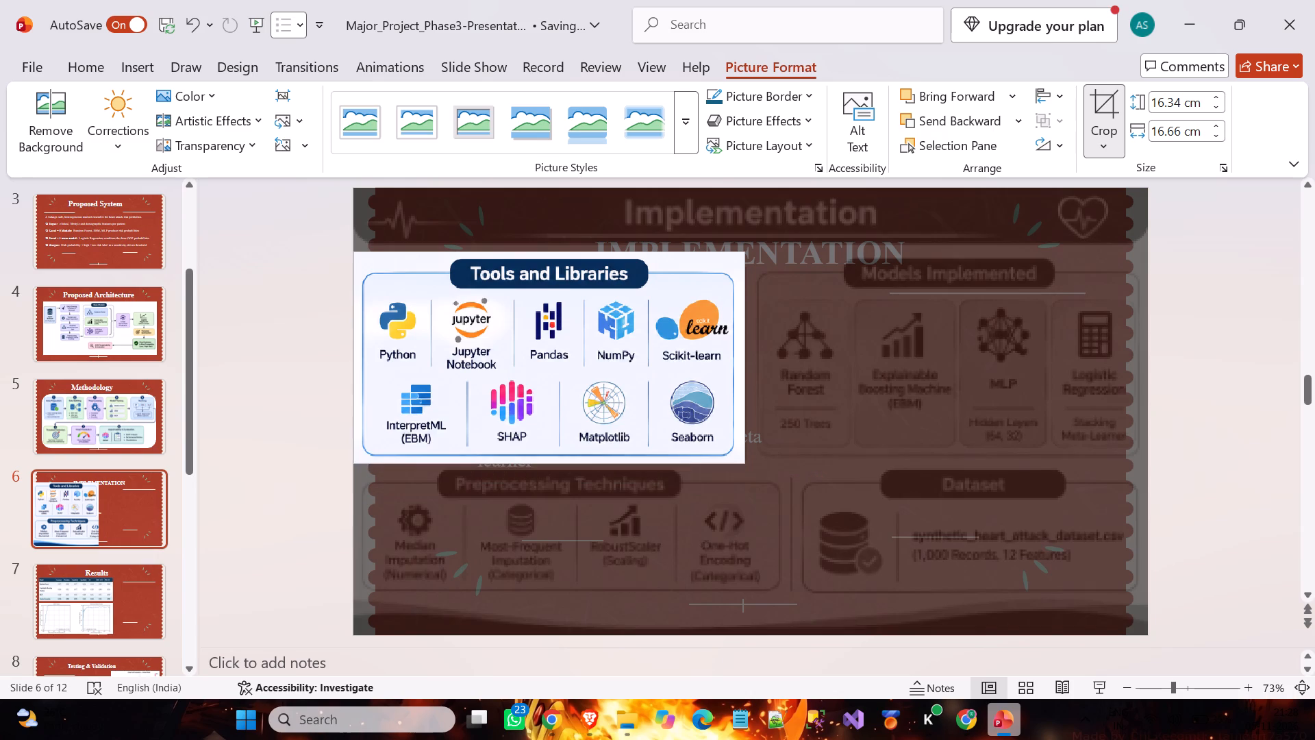
drag(554, 463, 555, 467)
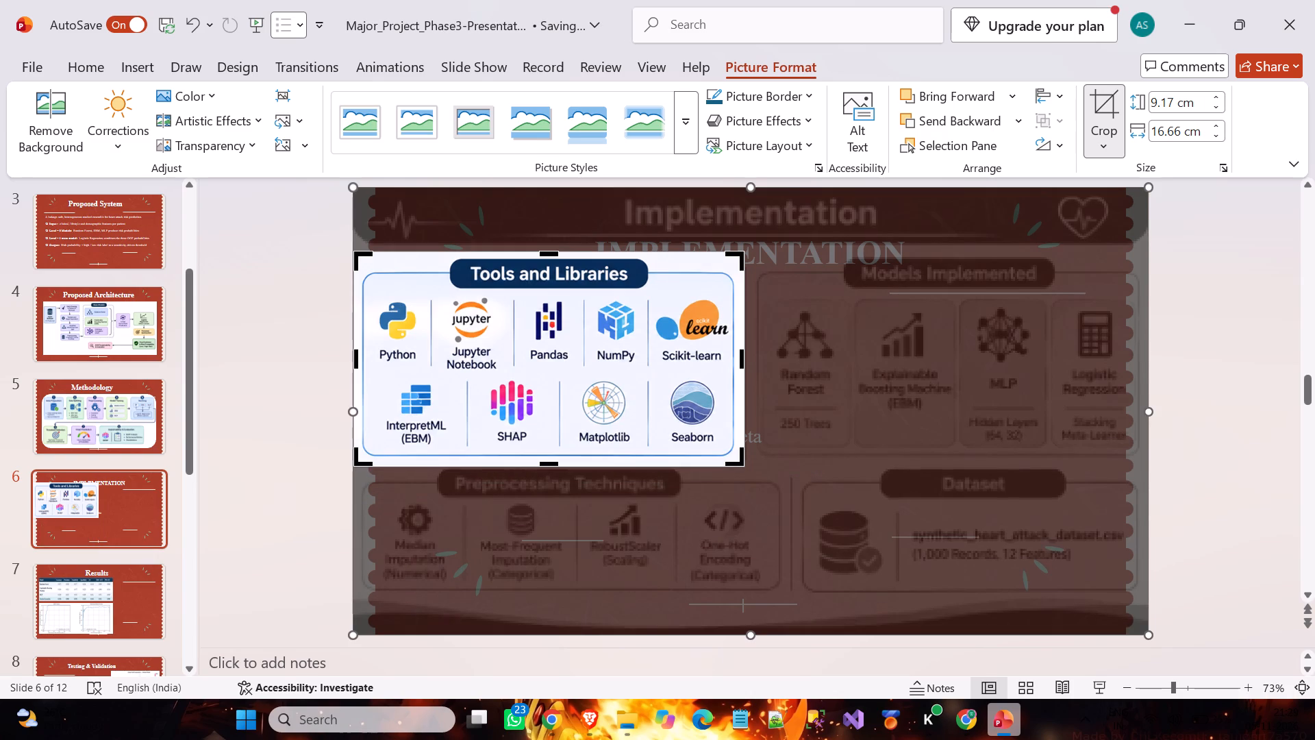
key(Return)
Move the cropped Tools and Libraries picture to the right half of the slide, below the IMPLEMENTATION title.
drag(627, 408, 860, 434)
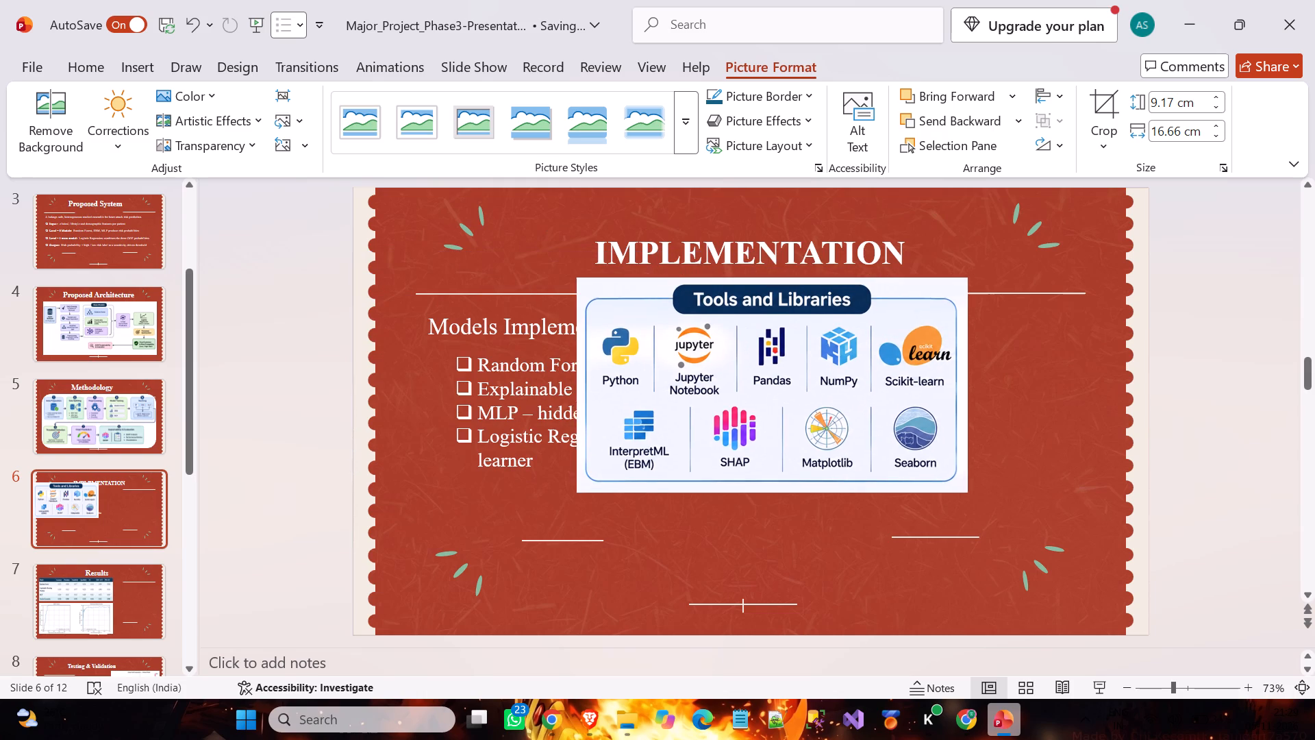
drag(860, 434, 1005, 469)
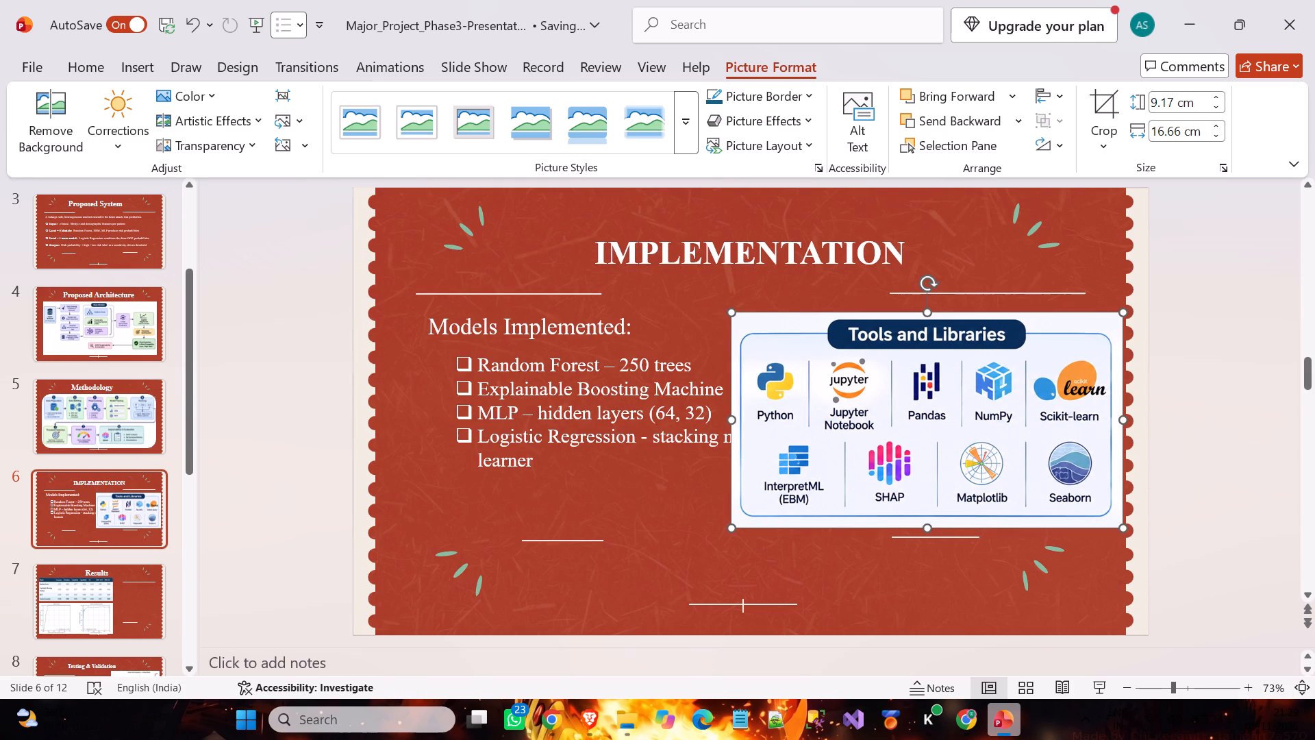
Shift the Models Implemented heading and its bulleted list toward the slide's left edge, clearing the picture and keeping the heading just above the list.
click(605, 407)
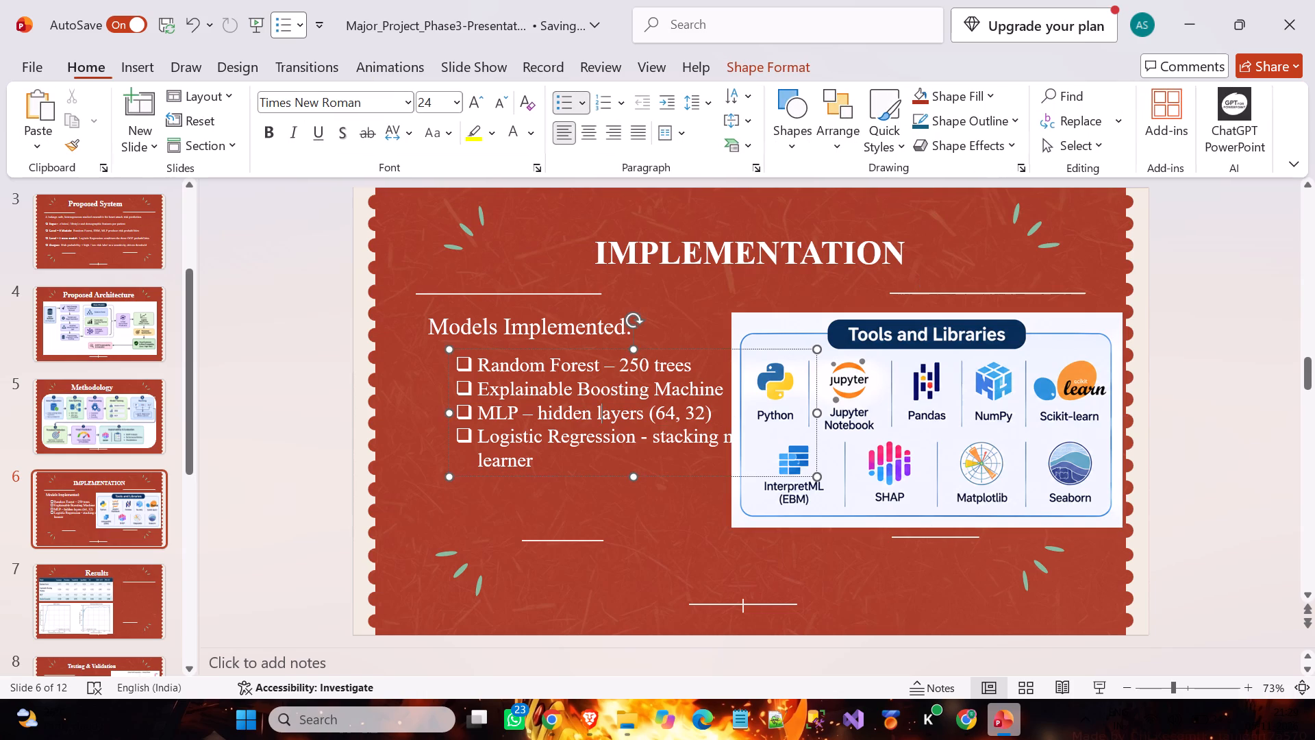
click(527, 330)
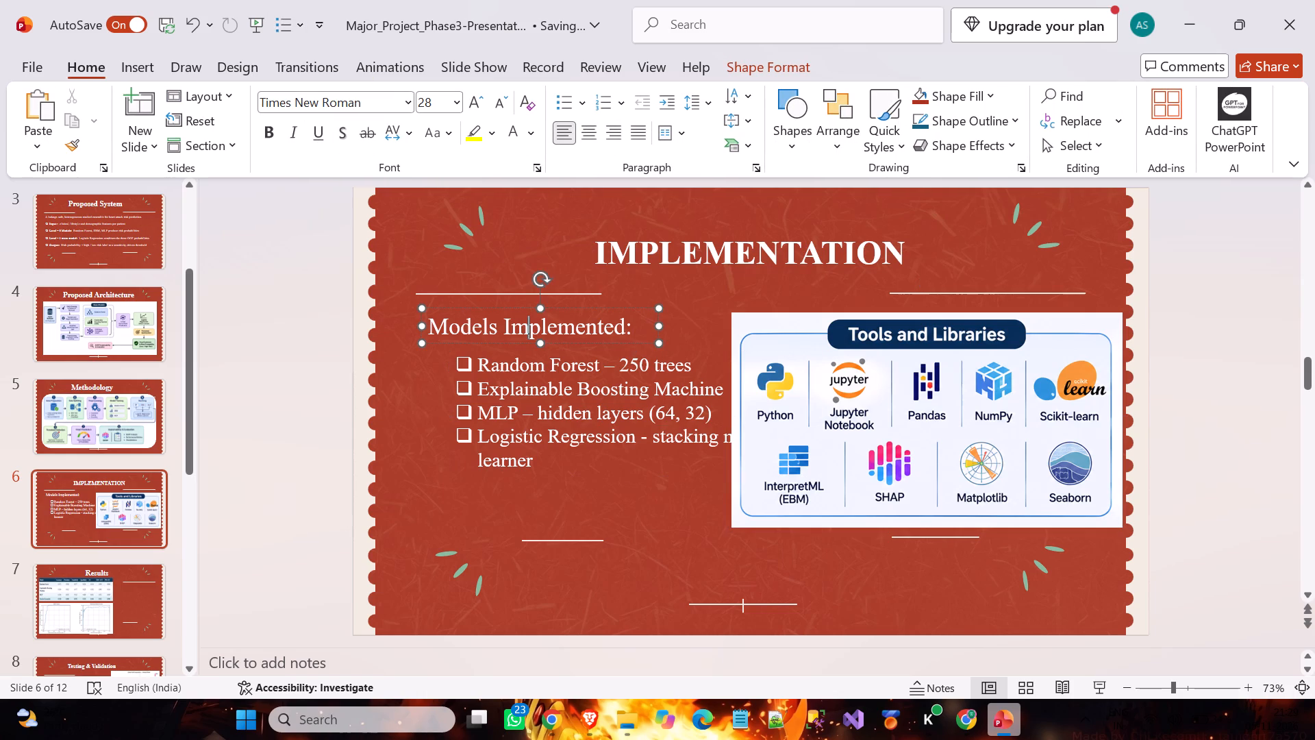
drag(501, 345, 471, 335)
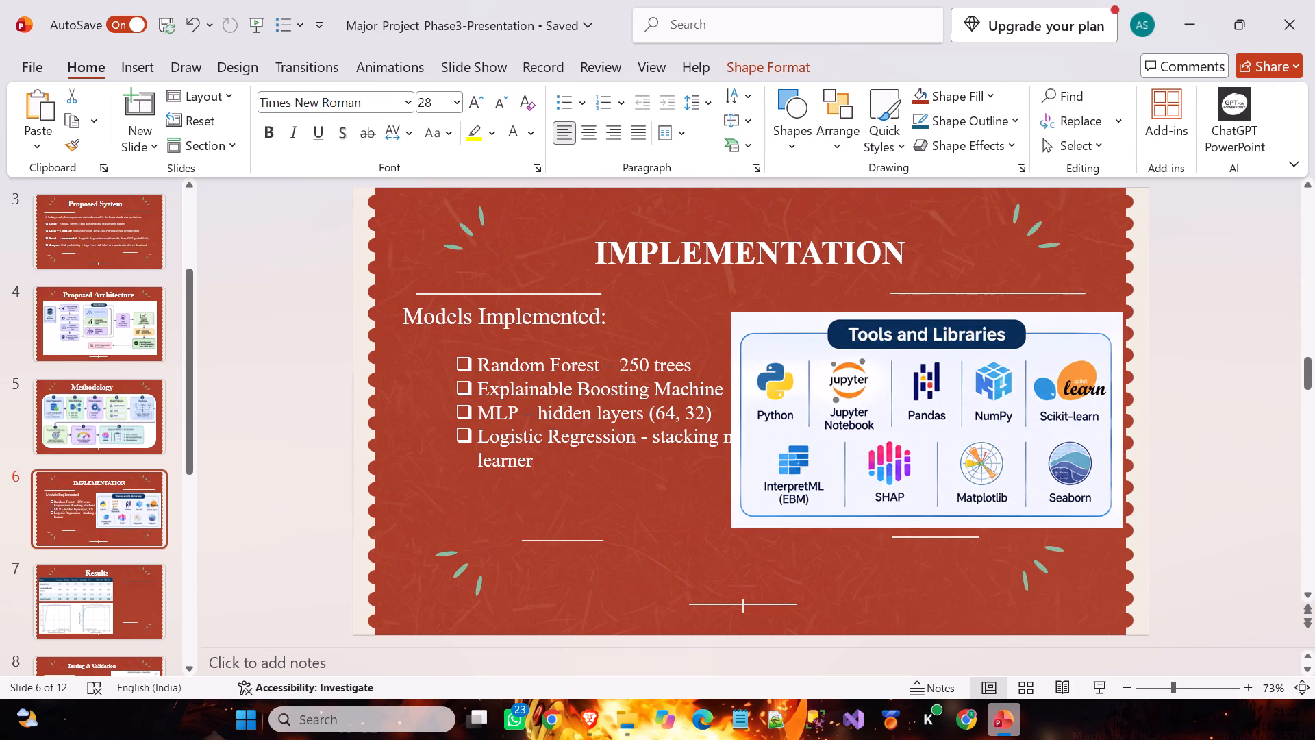
drag(471, 335, 462, 334)
click(519, 391)
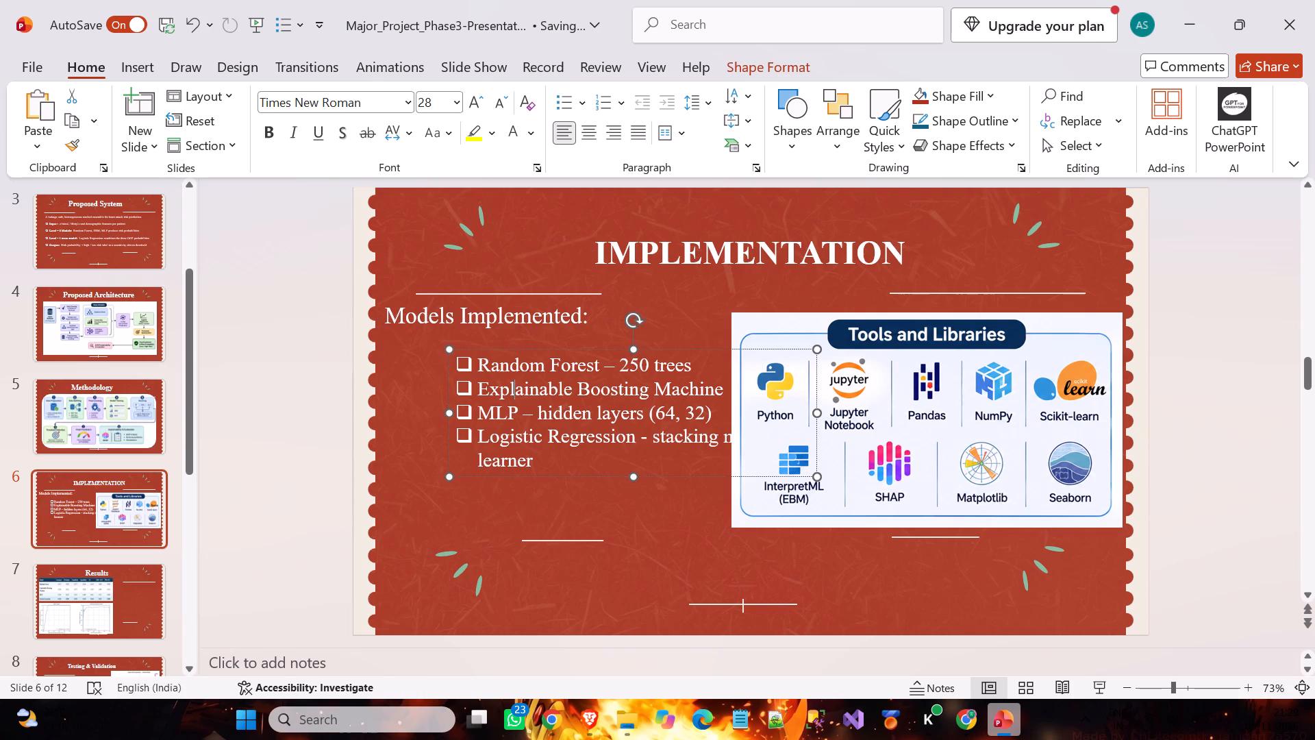
drag(554, 478, 497, 458)
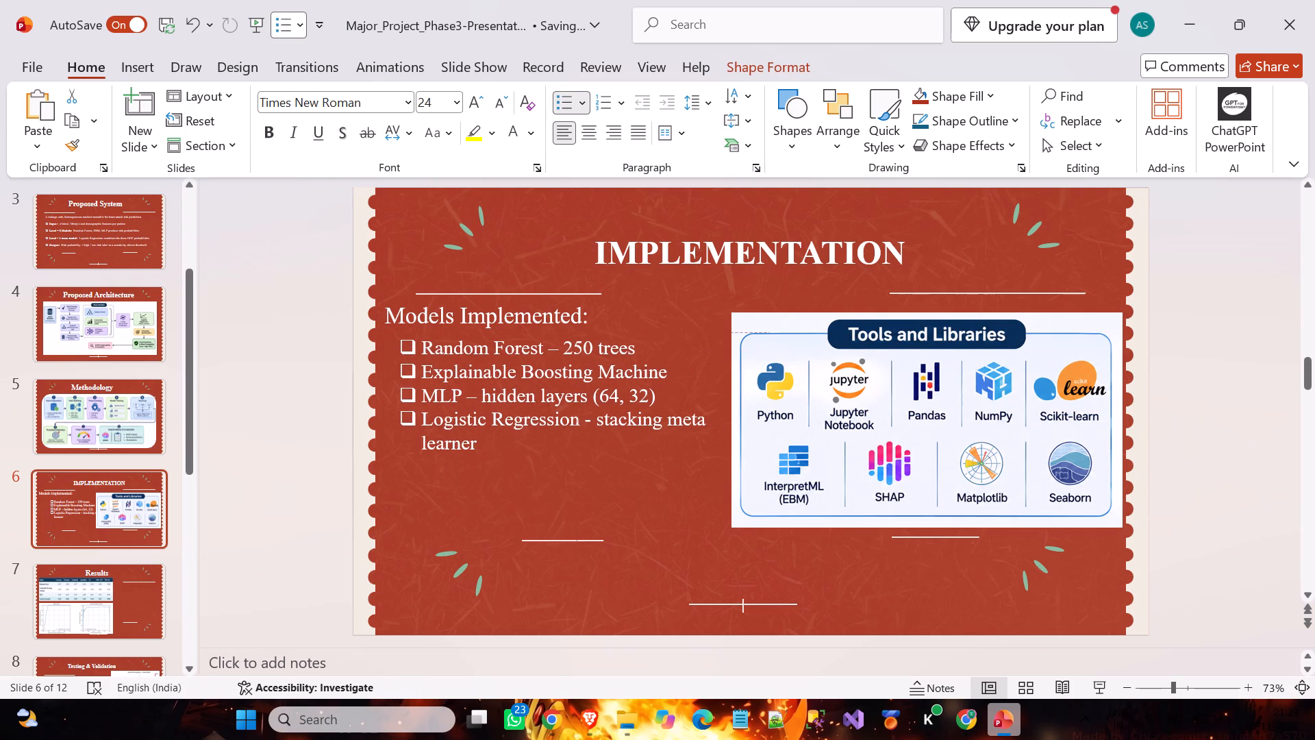
drag(497, 458, 503, 473)
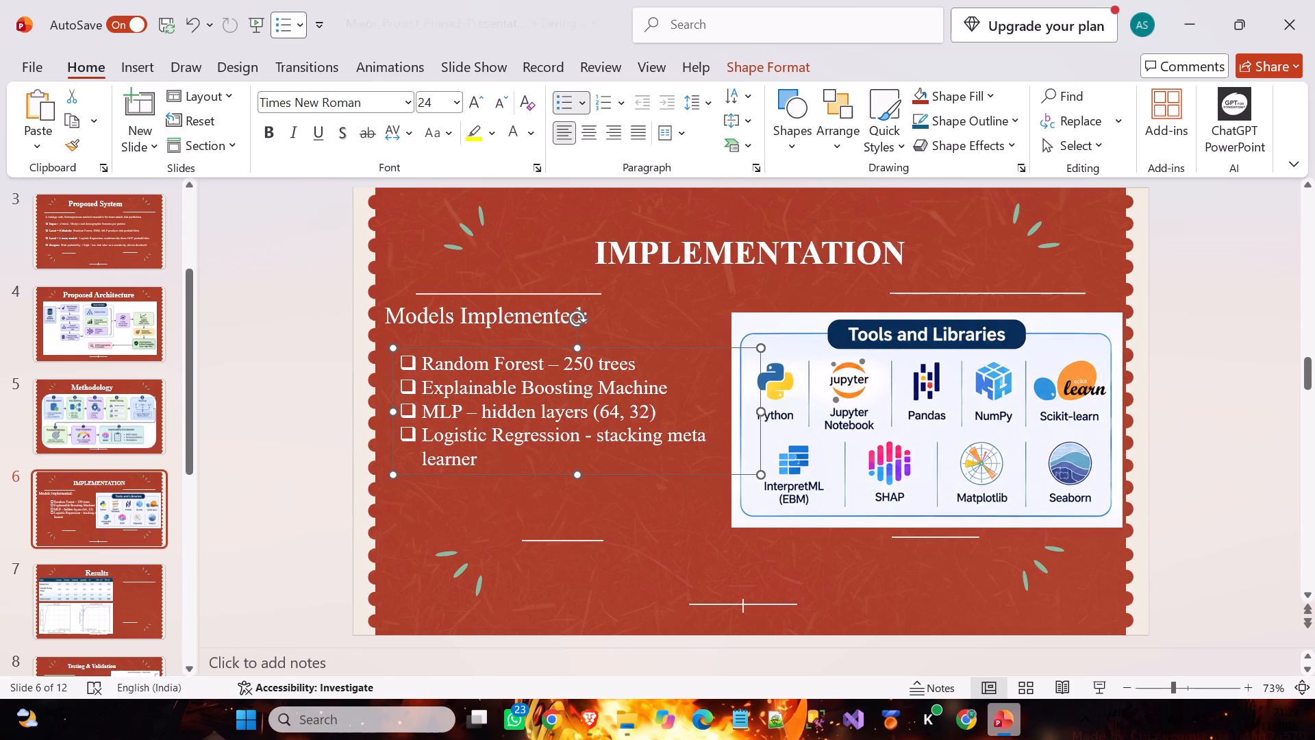
click(491, 334)
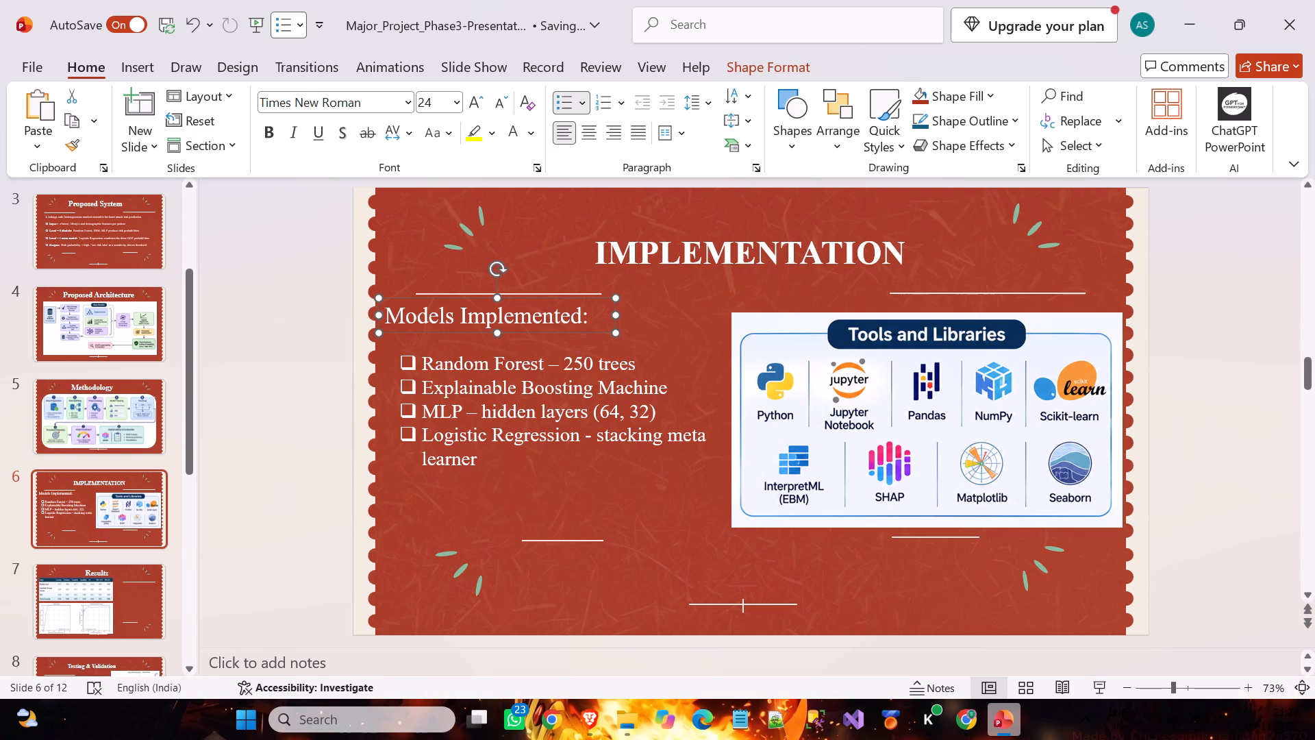
drag(491, 334, 491, 339)
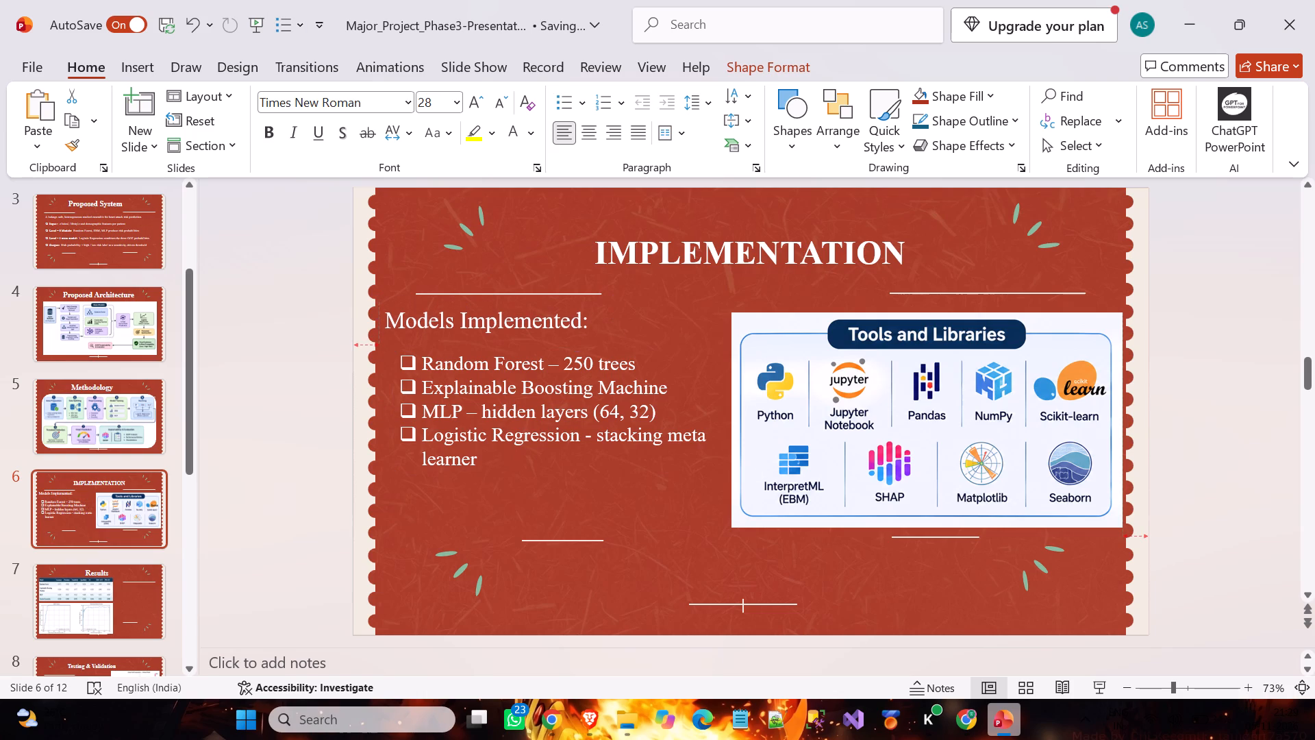
Settle the Models Implemented heading near the slide's left edge, just above its bulleted list.
drag(491, 339, 491, 342)
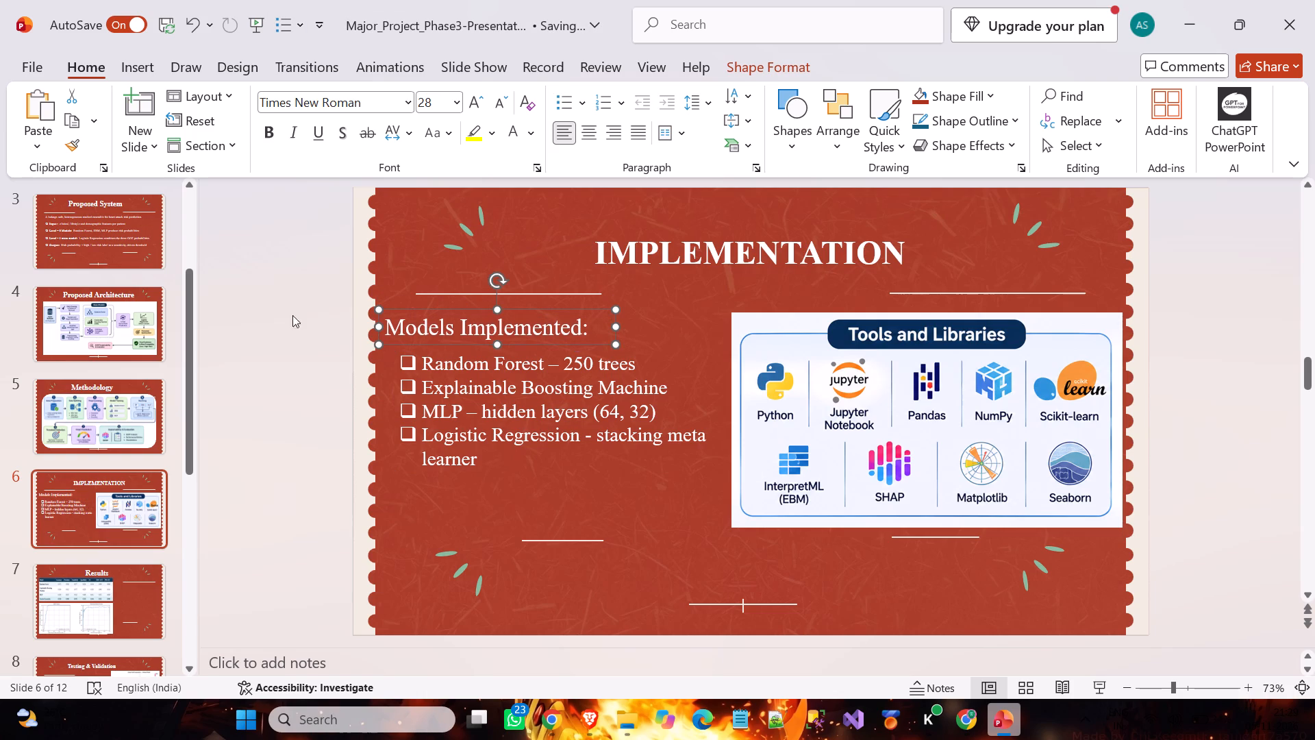
click(269, 316)
Nudge the Tools and Libraries picture slightly up and left, and give it the Soft Edge Rectangle picture style.
click(850, 364)
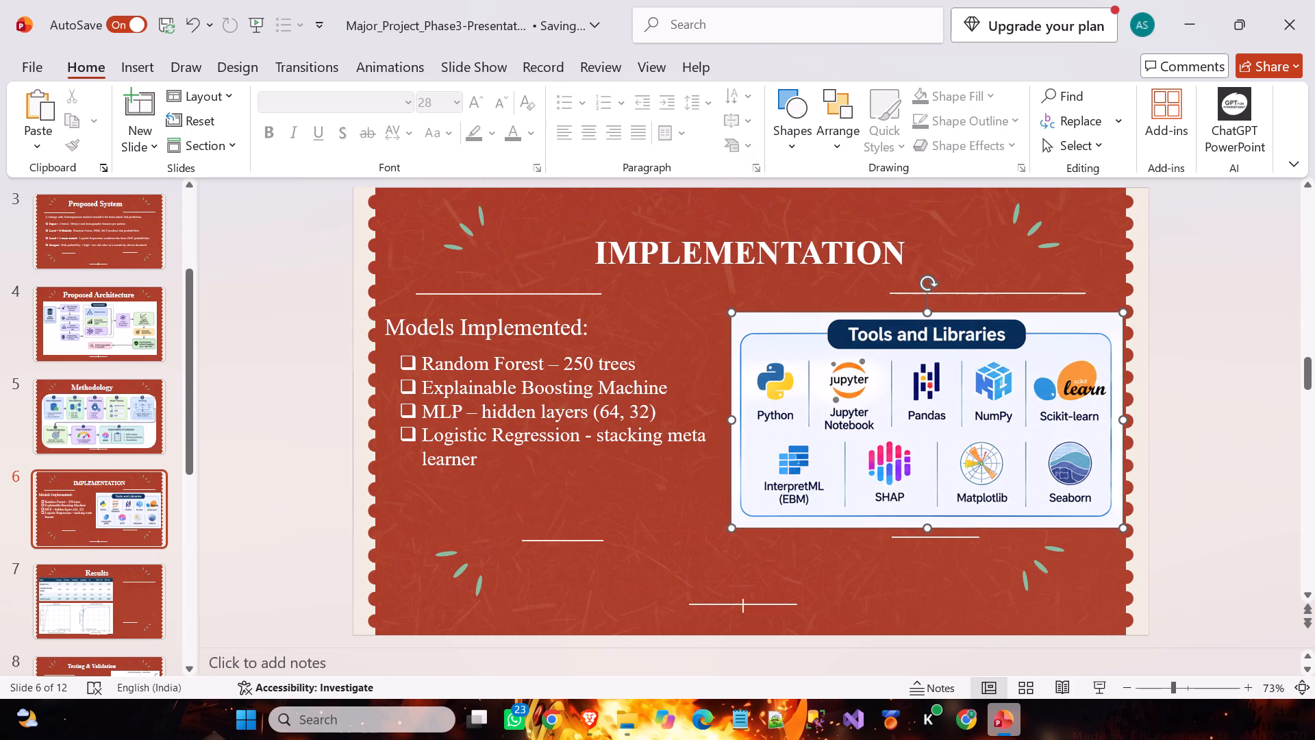
drag(921, 375, 914, 376)
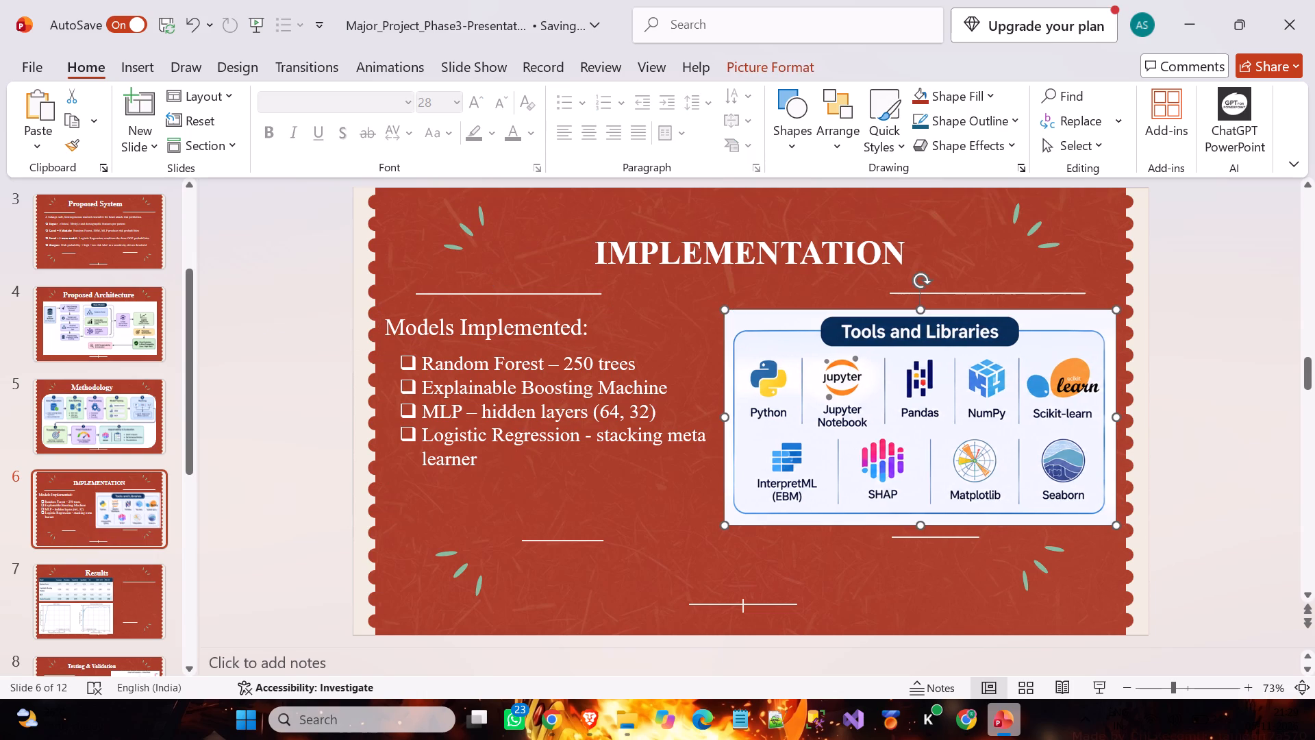
right_click(914, 395)
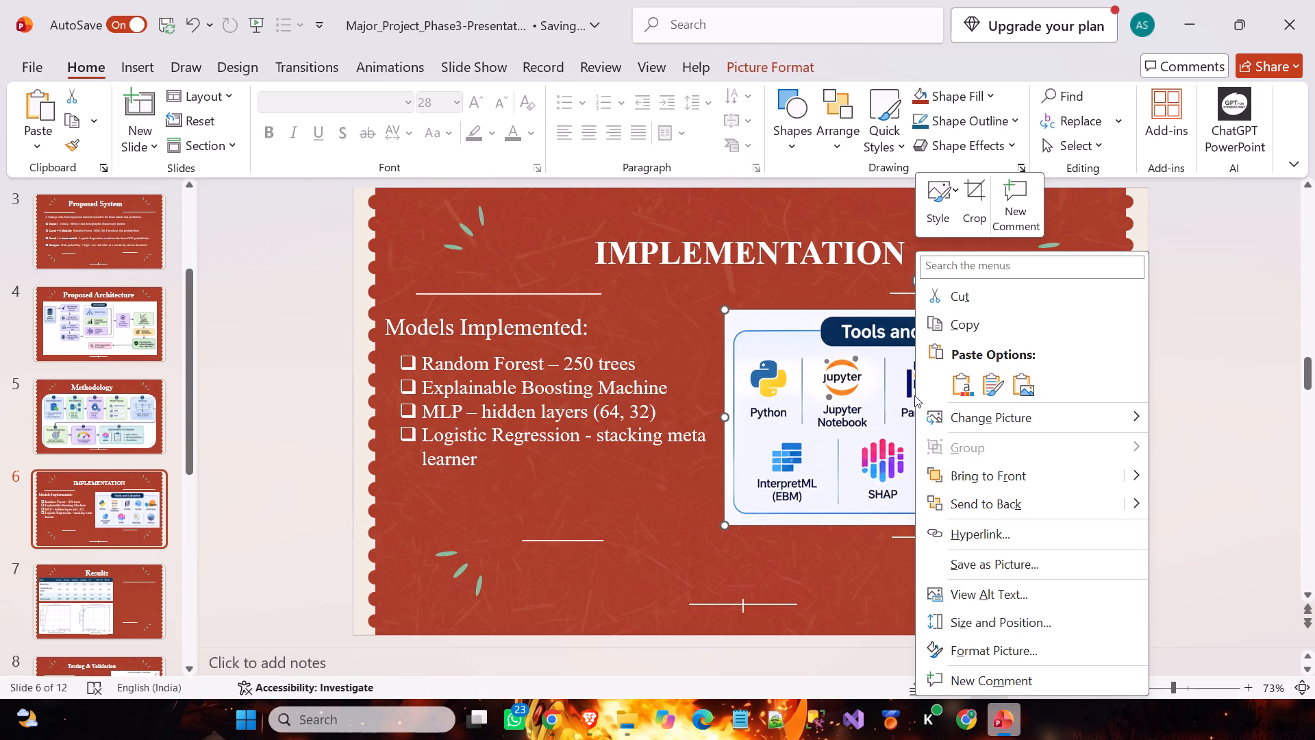
click(954, 188)
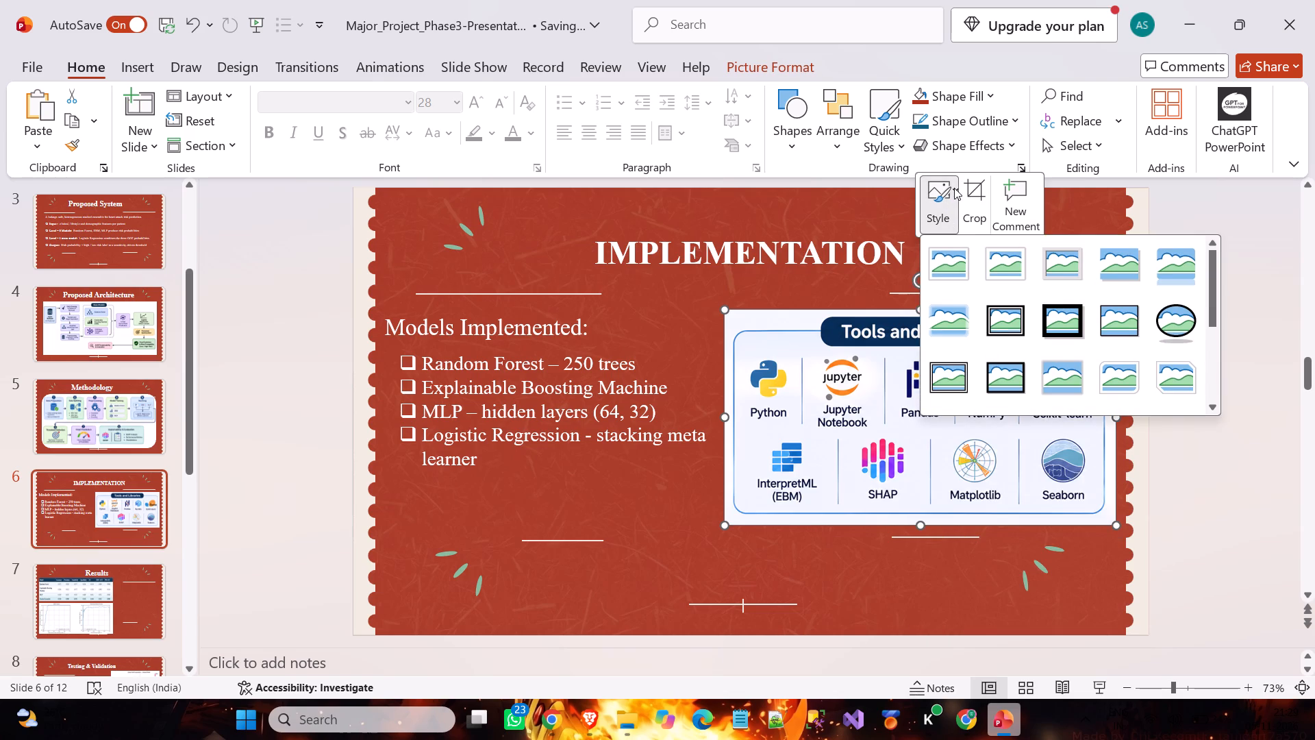
click(944, 315)
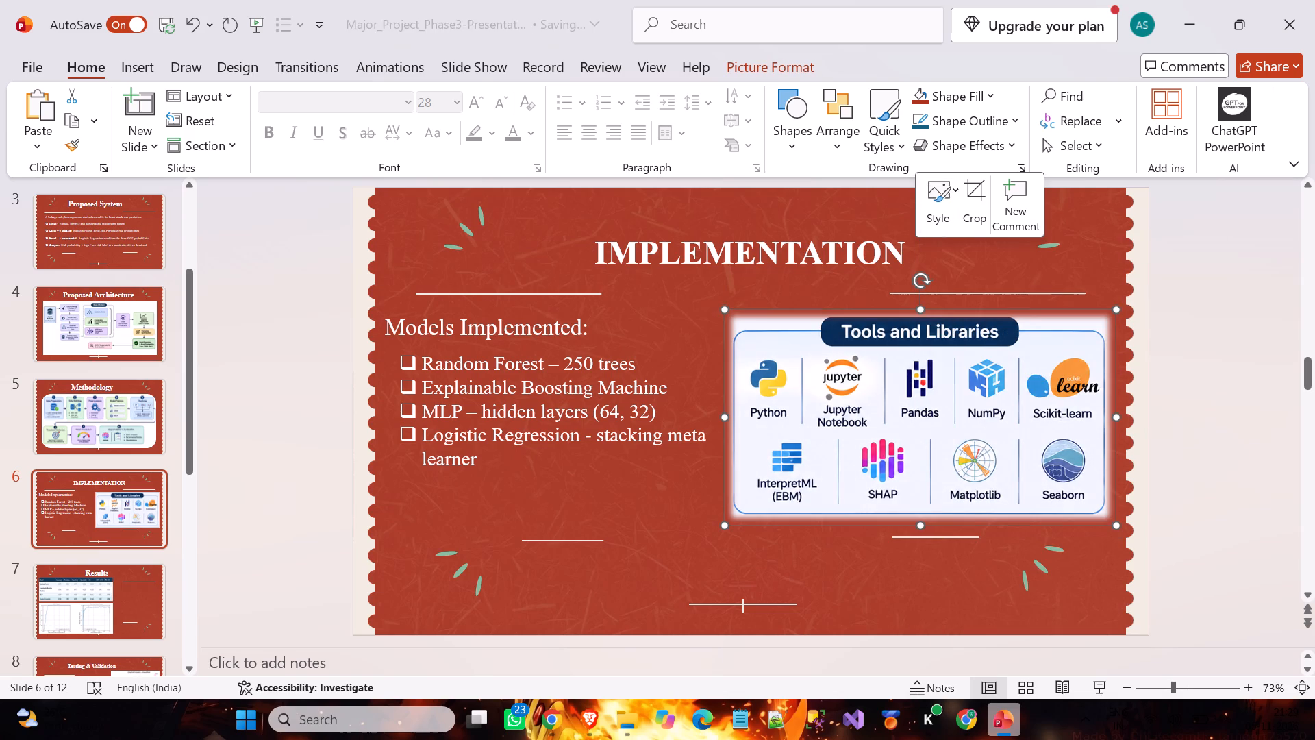
click(1240, 336)
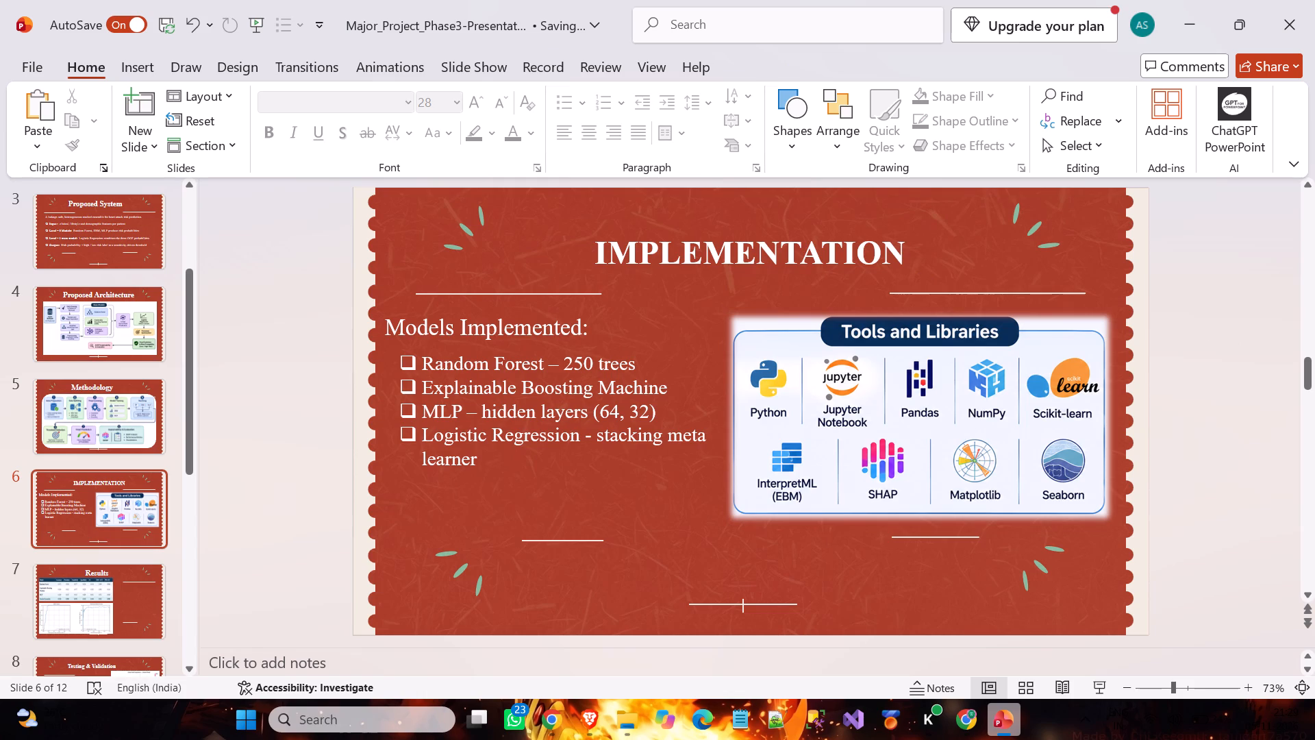
Narrow the bulleted model list's text box to clear the Tools and Libraries picture, and shift the list slightly right.
click(657, 449)
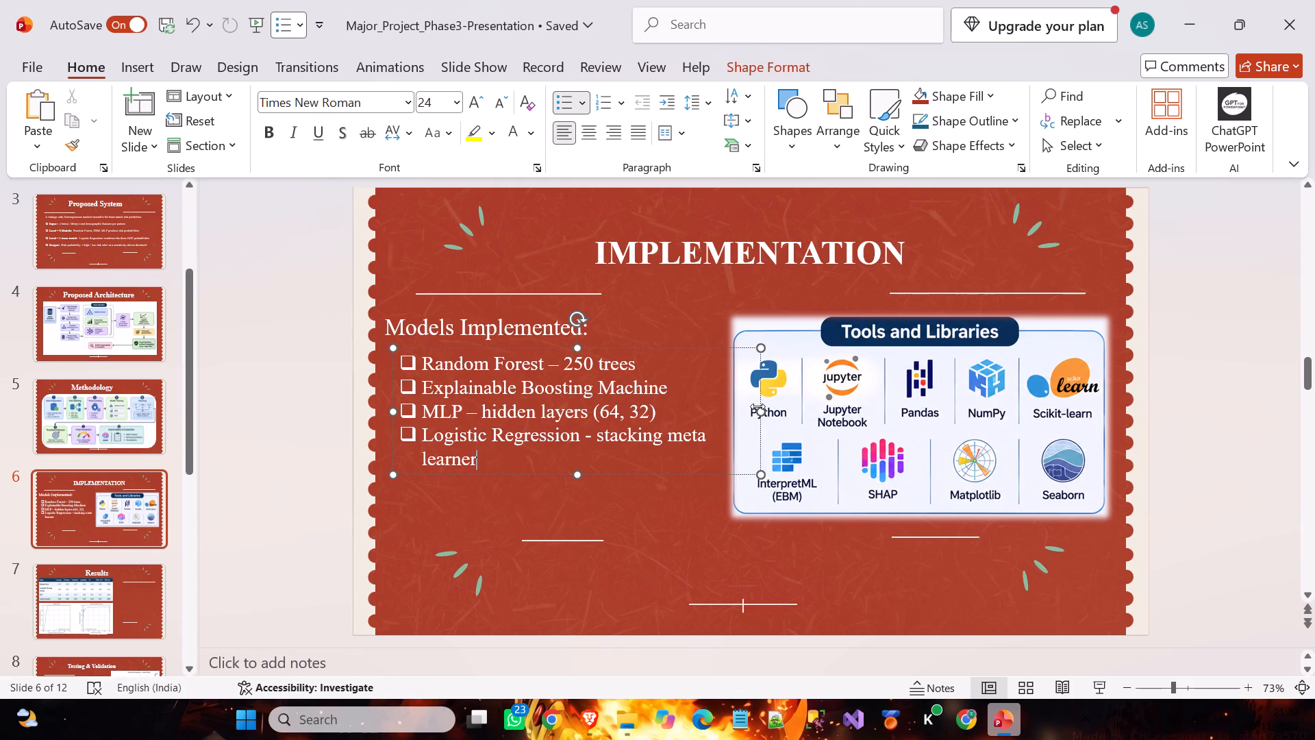
drag(758, 411, 724, 412)
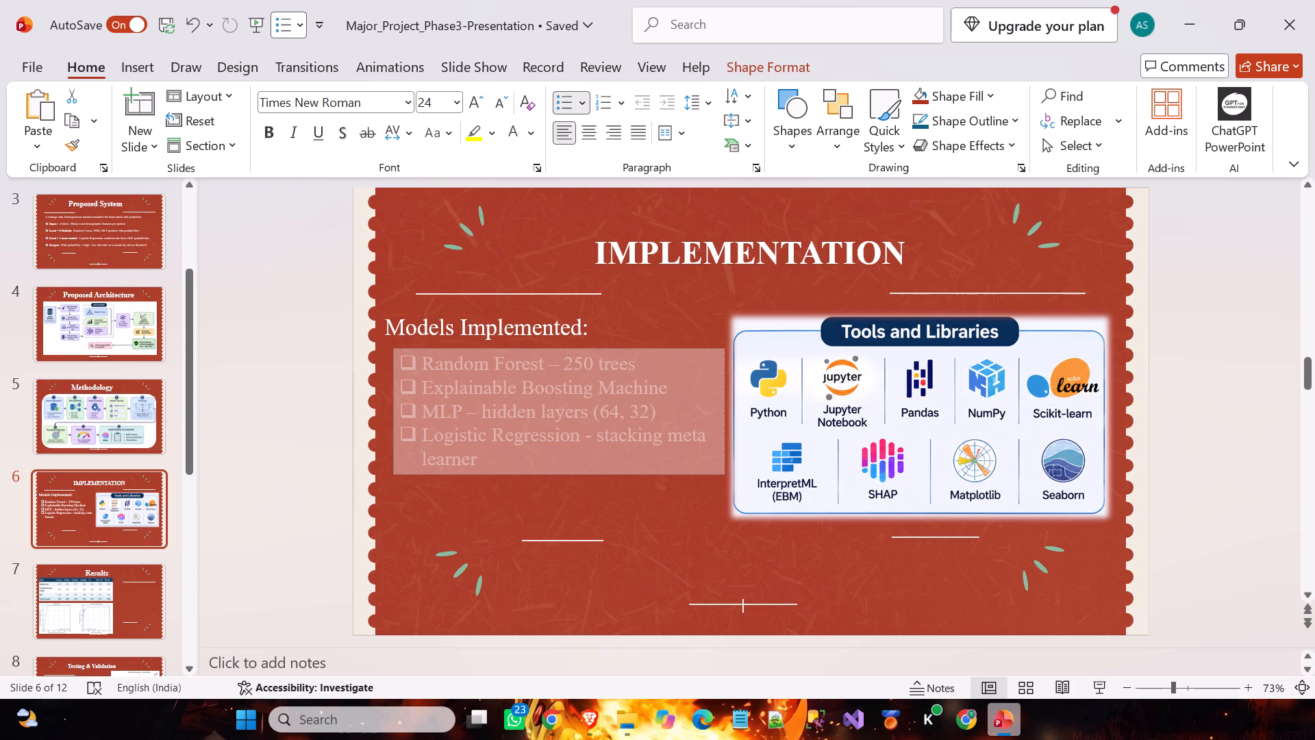
drag(724, 412, 718, 412)
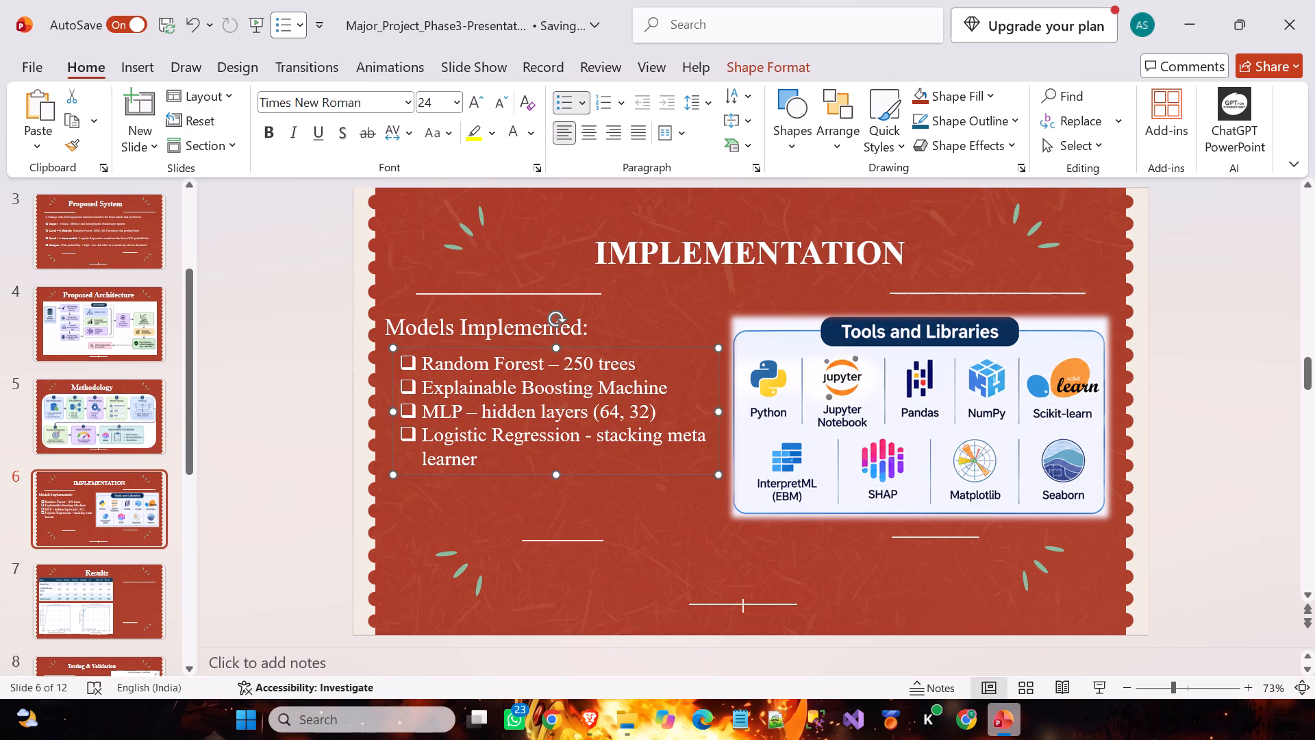
click(635, 474)
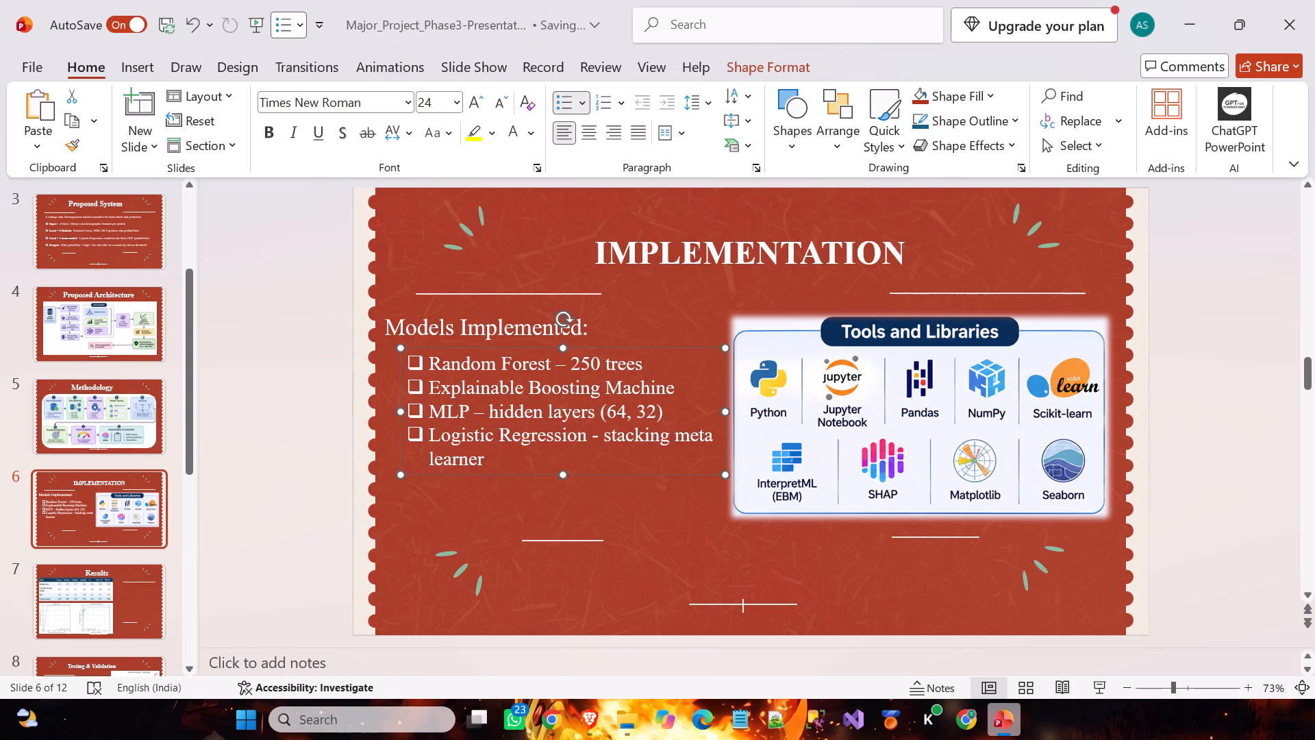
Move the Models Implemented heading right to line up with the bullets' left edge, directly above the list.
click(493, 319)
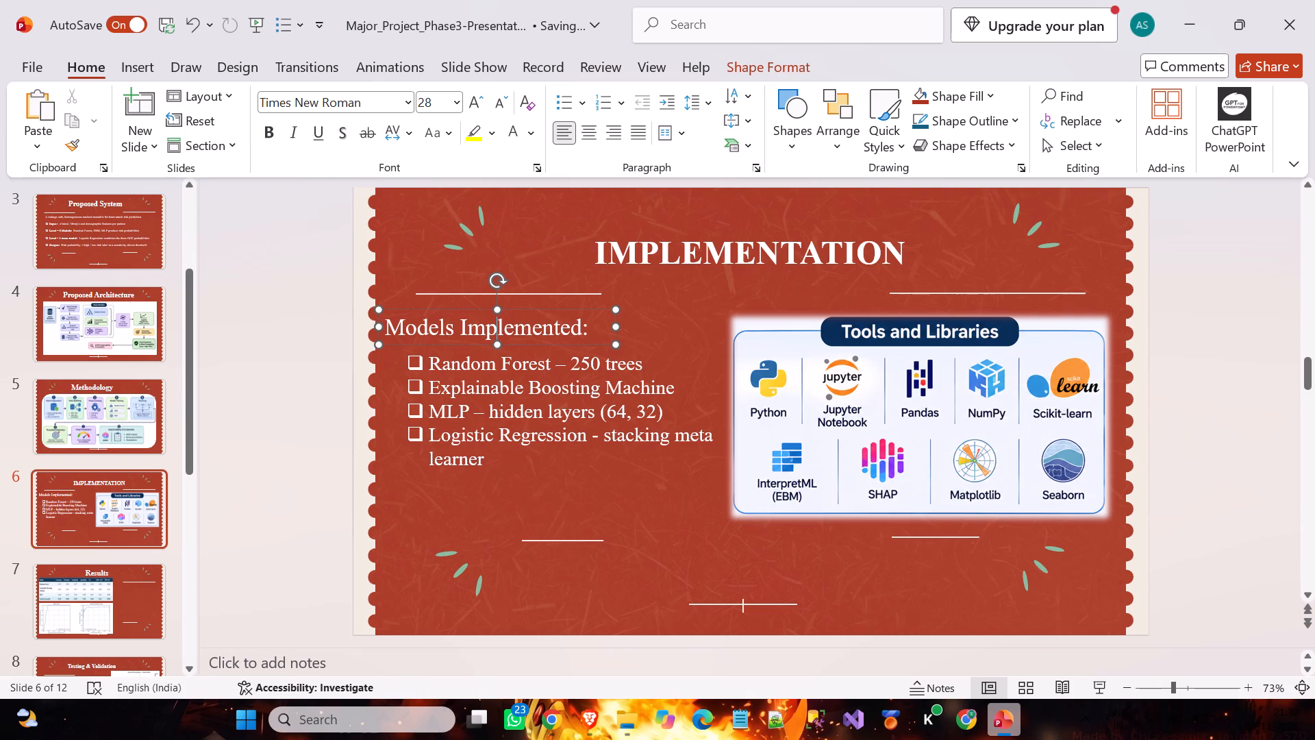
click(547, 312)
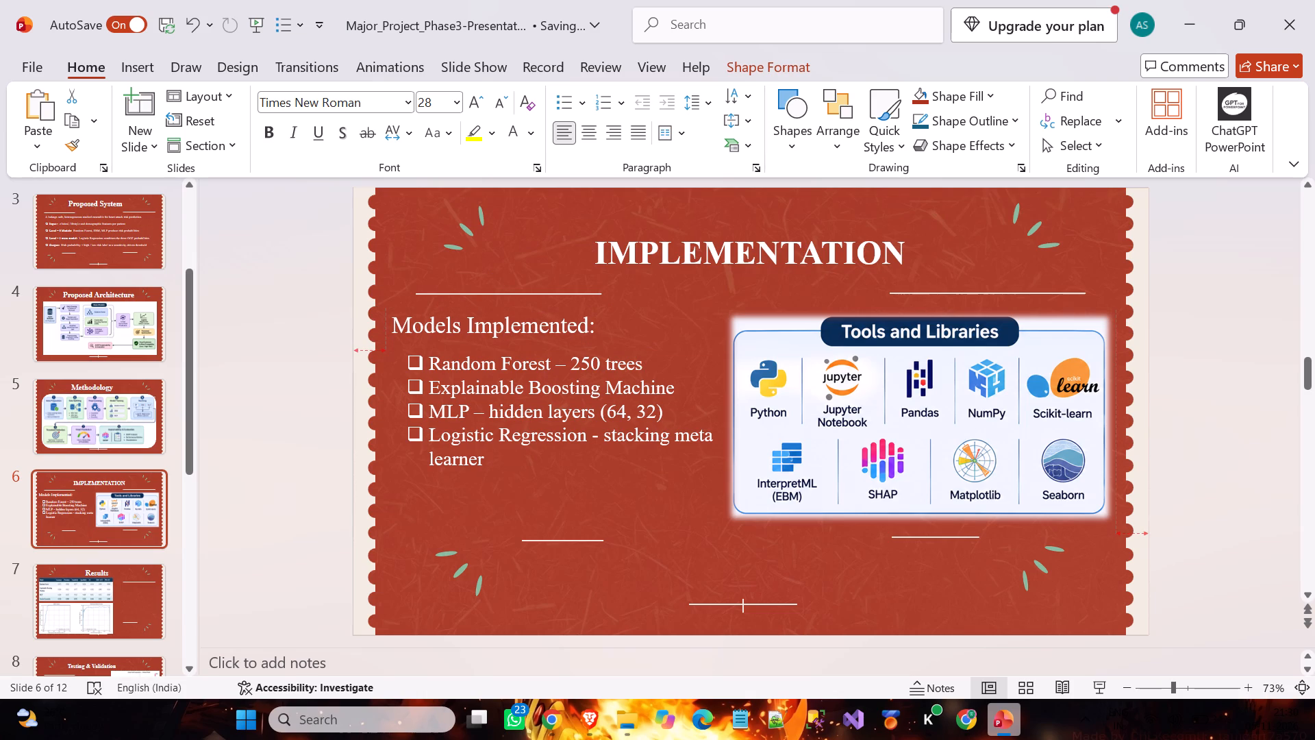
click(241, 336)
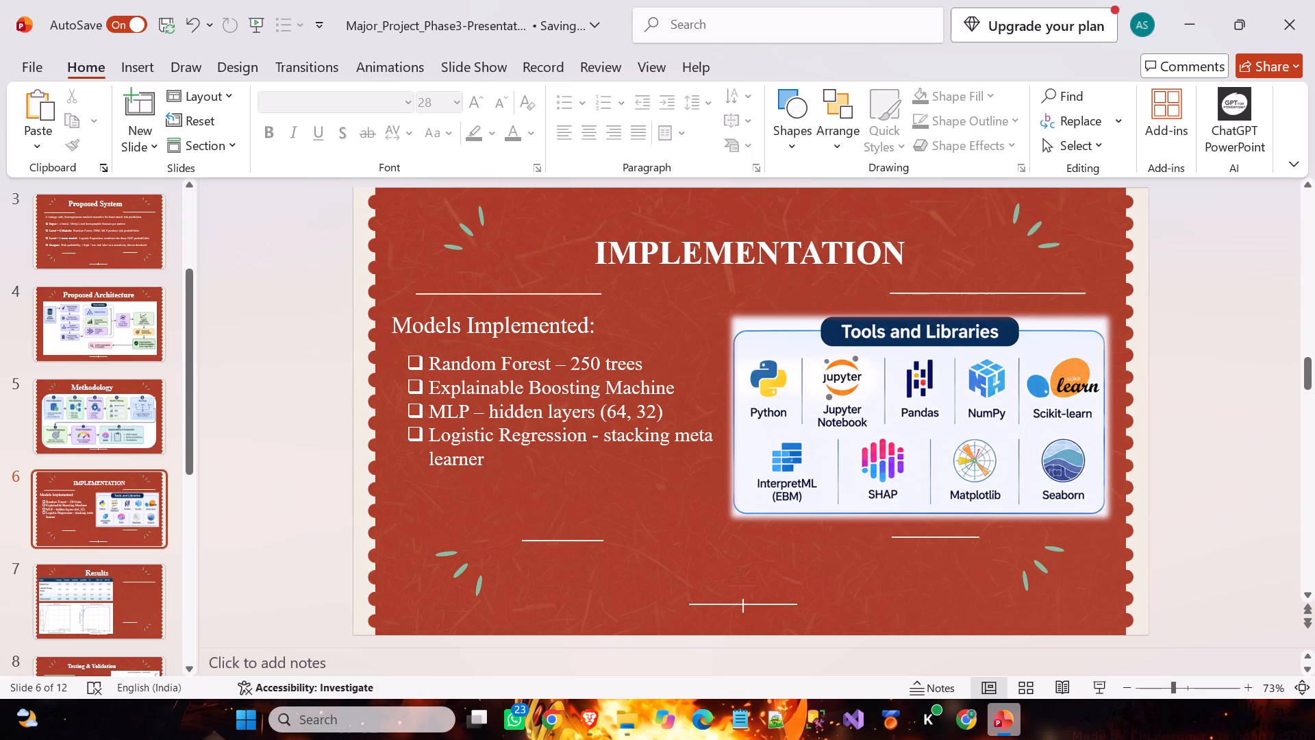
click(510, 341)
drag(510, 341, 512, 340)
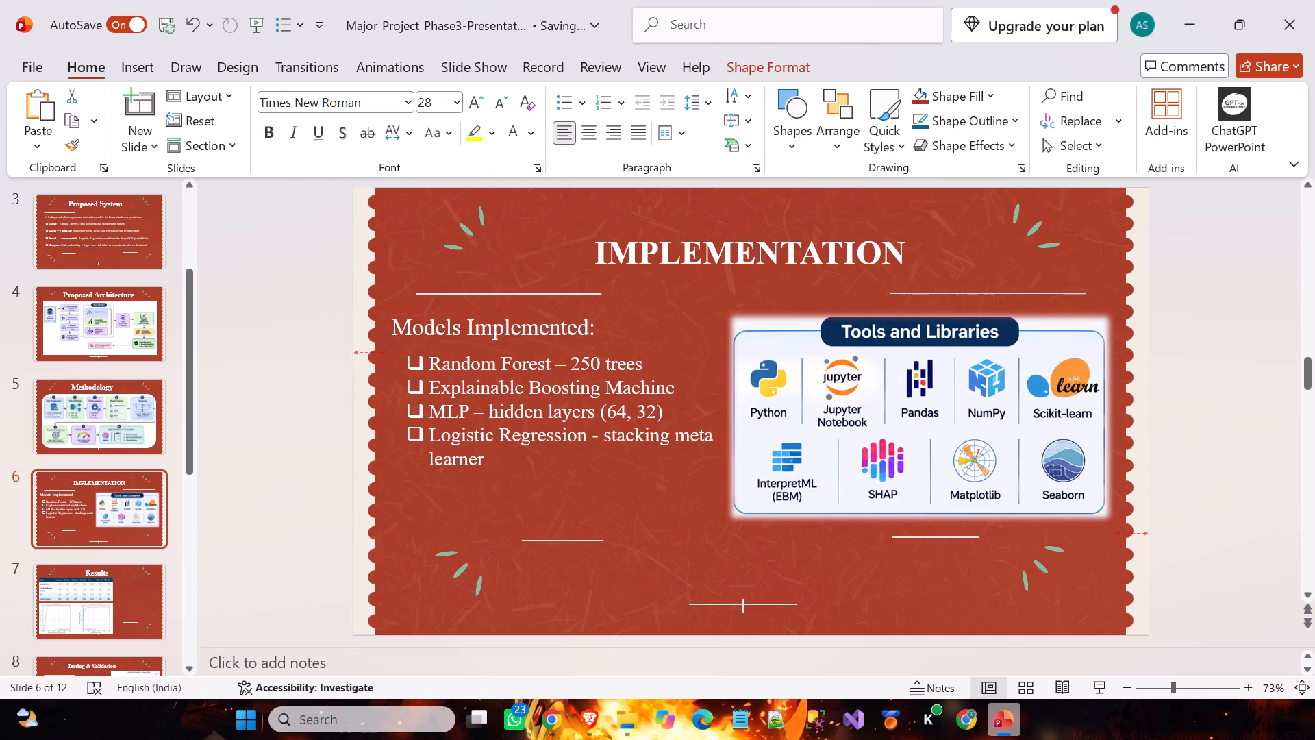
drag(512, 340, 527, 340)
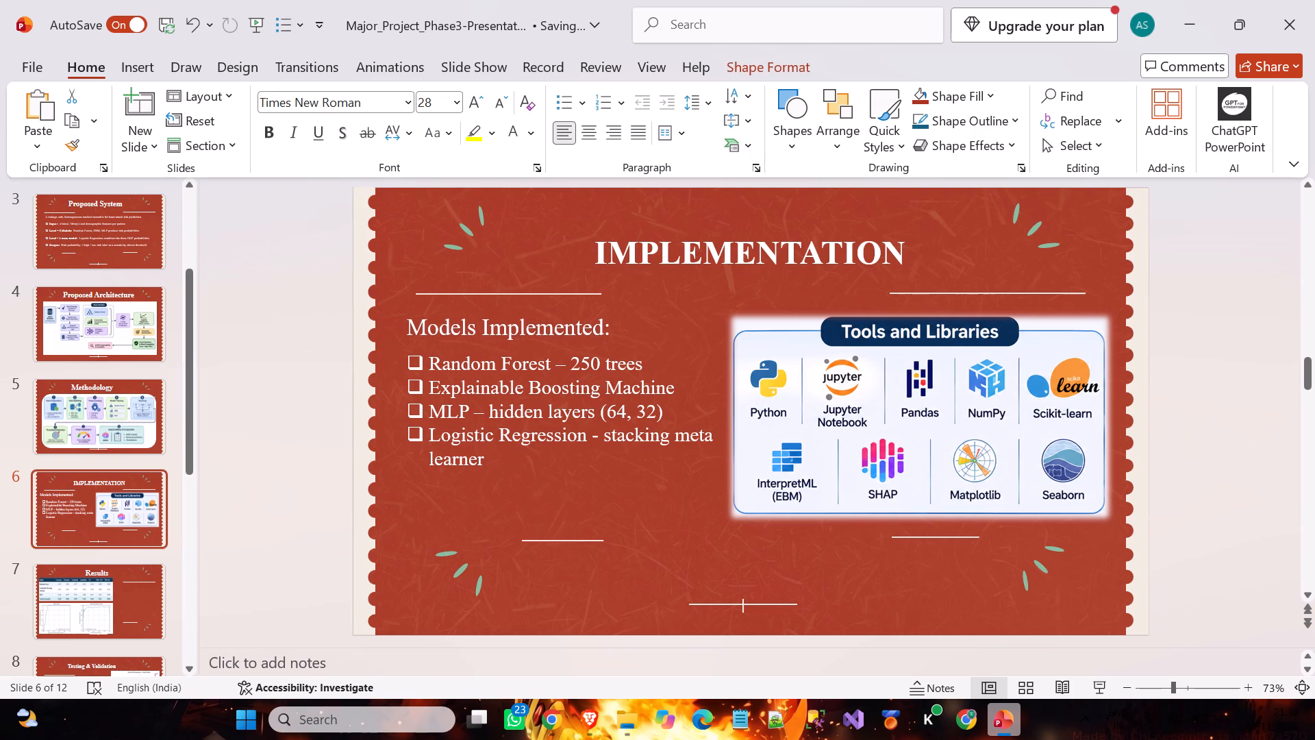
drag(527, 340, 523, 344)
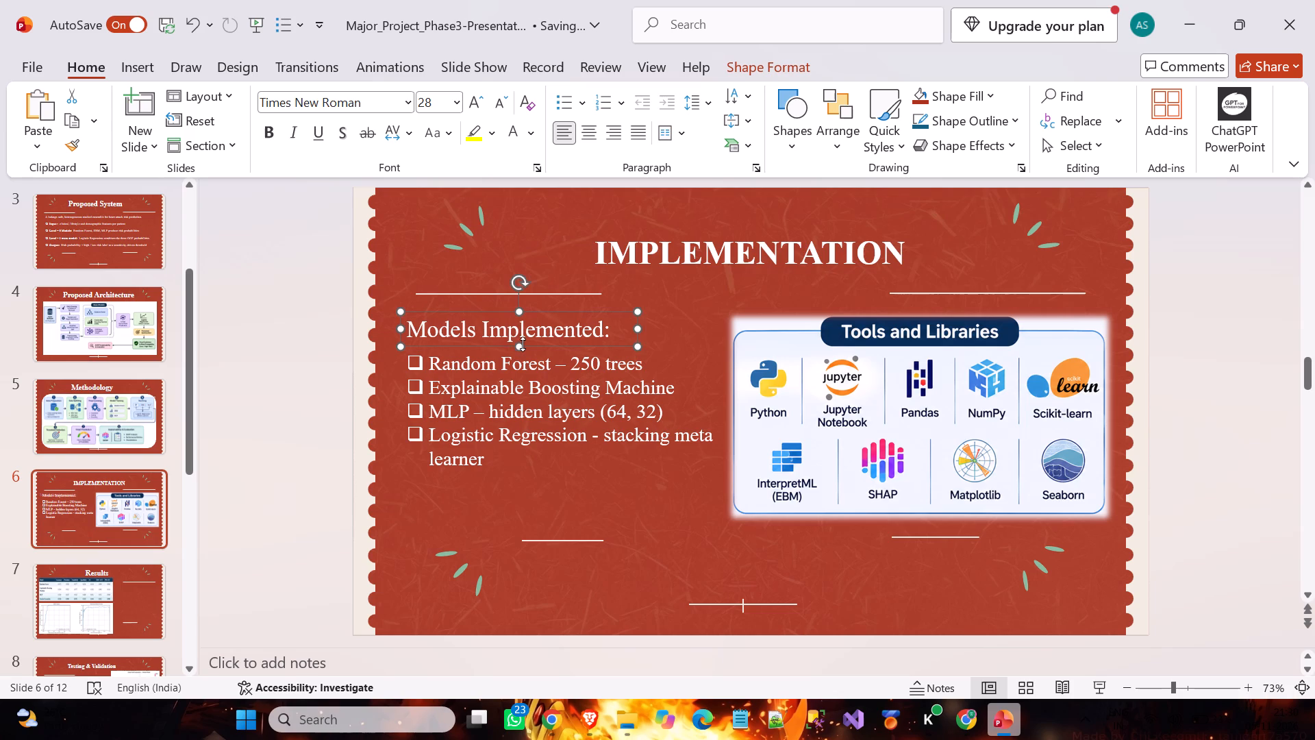
click(314, 347)
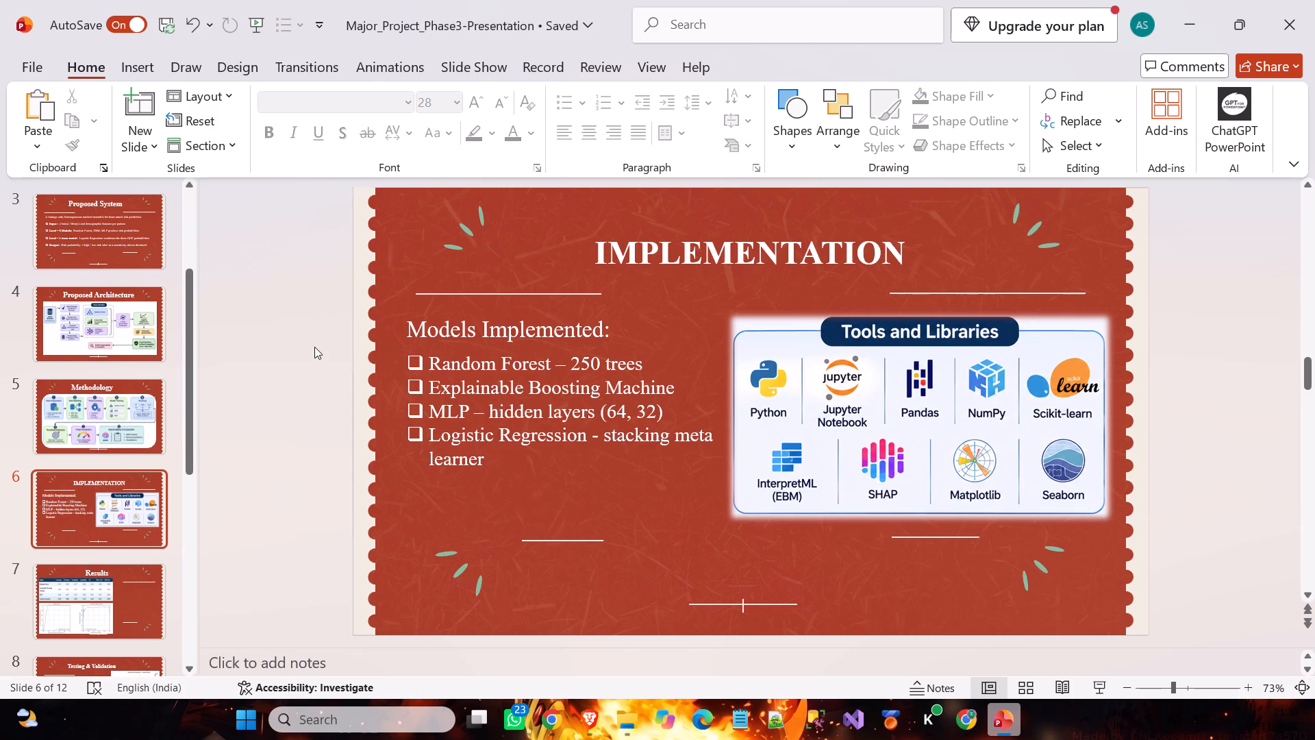
On the Results slide, move the ROC and Precision-Recall curves picture down to leave a gap below the metrics table.
key(Down)
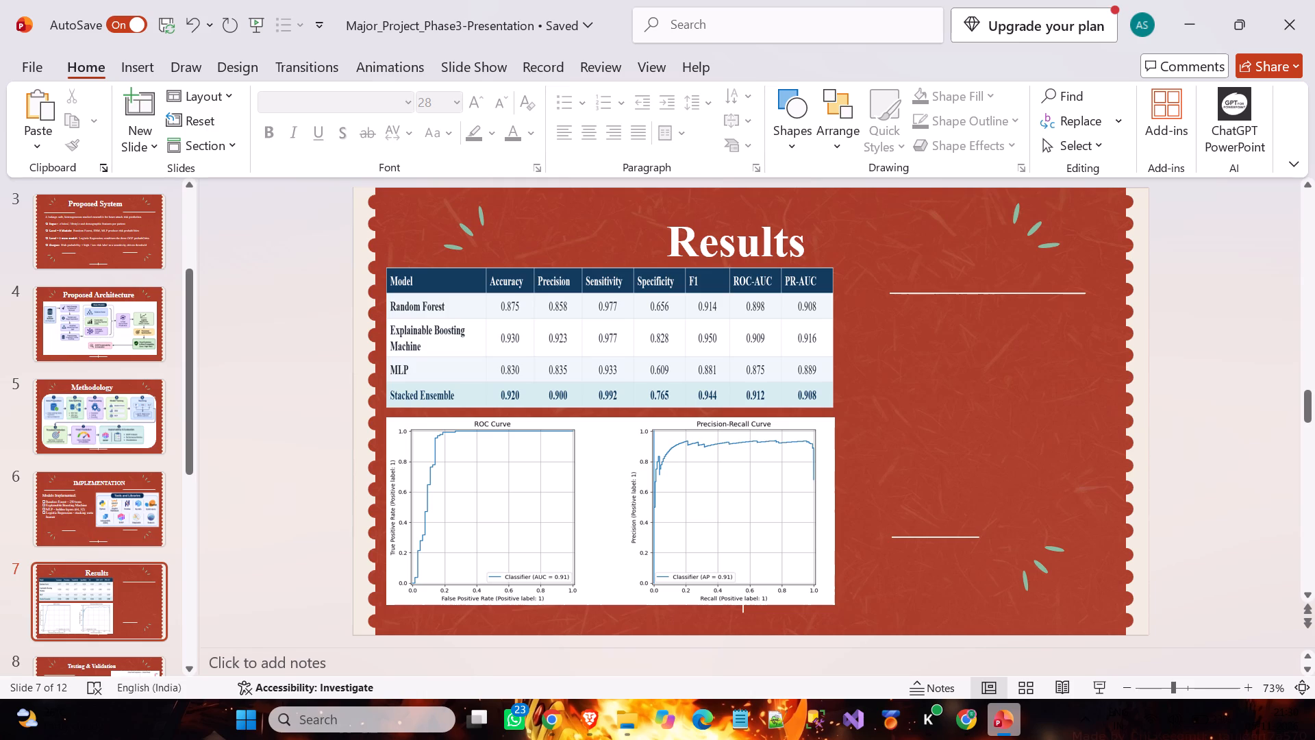
click(799, 487)
drag(799, 487, 799, 489)
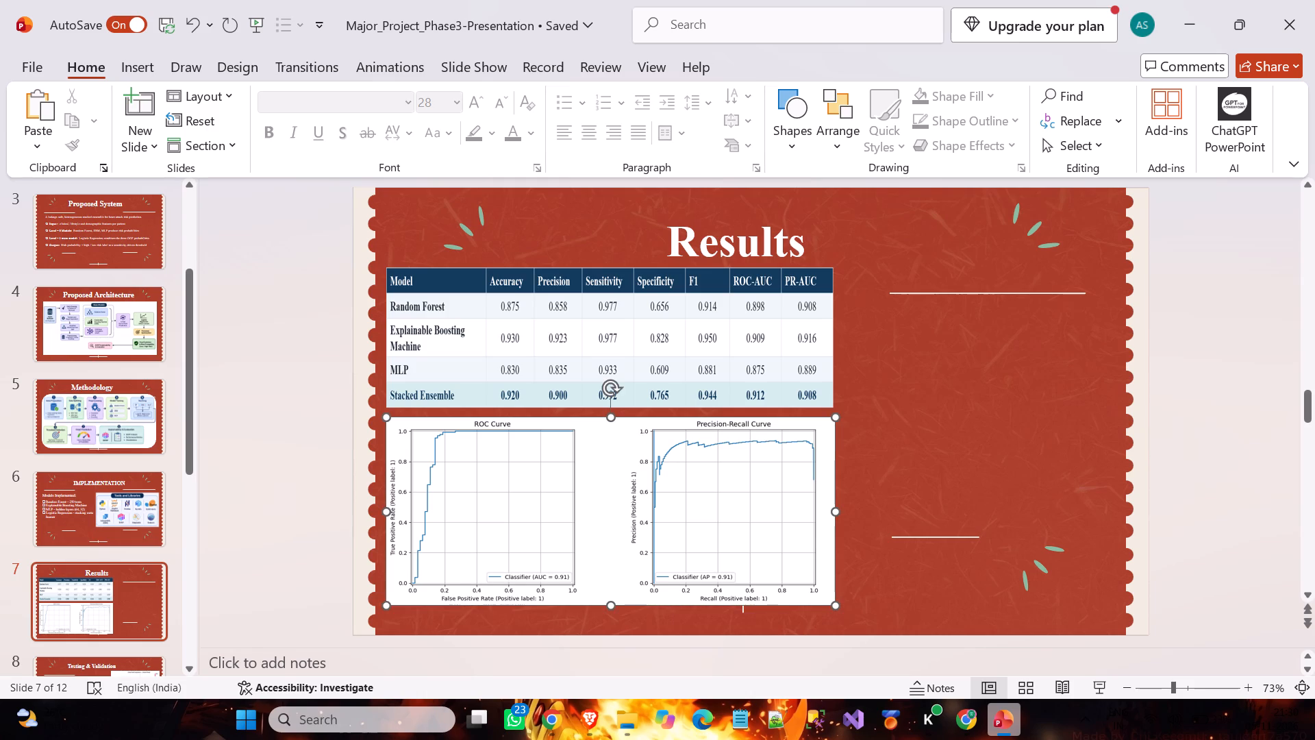
drag(799, 489, 802, 502)
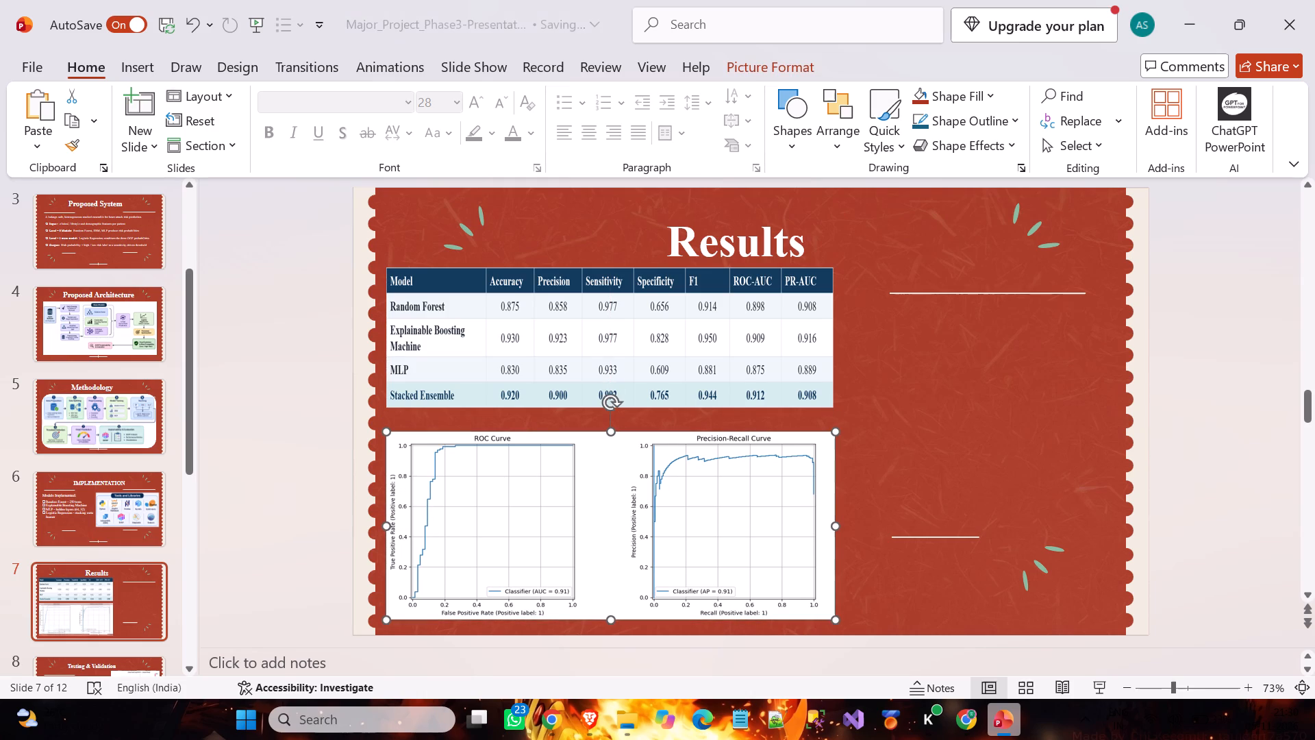
Raise the Results title toward the slide's top edge, clear of the metrics table and still centred.
click(763, 249)
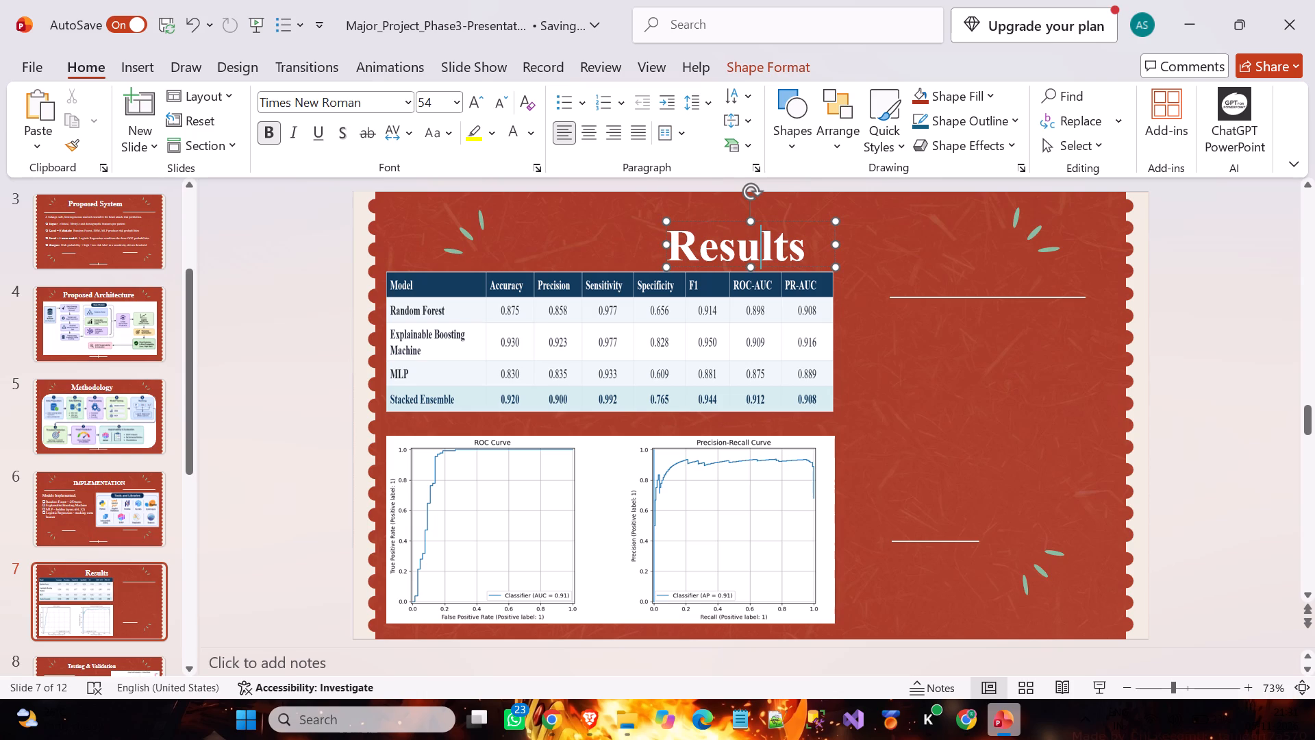
drag(786, 222, 777, 206)
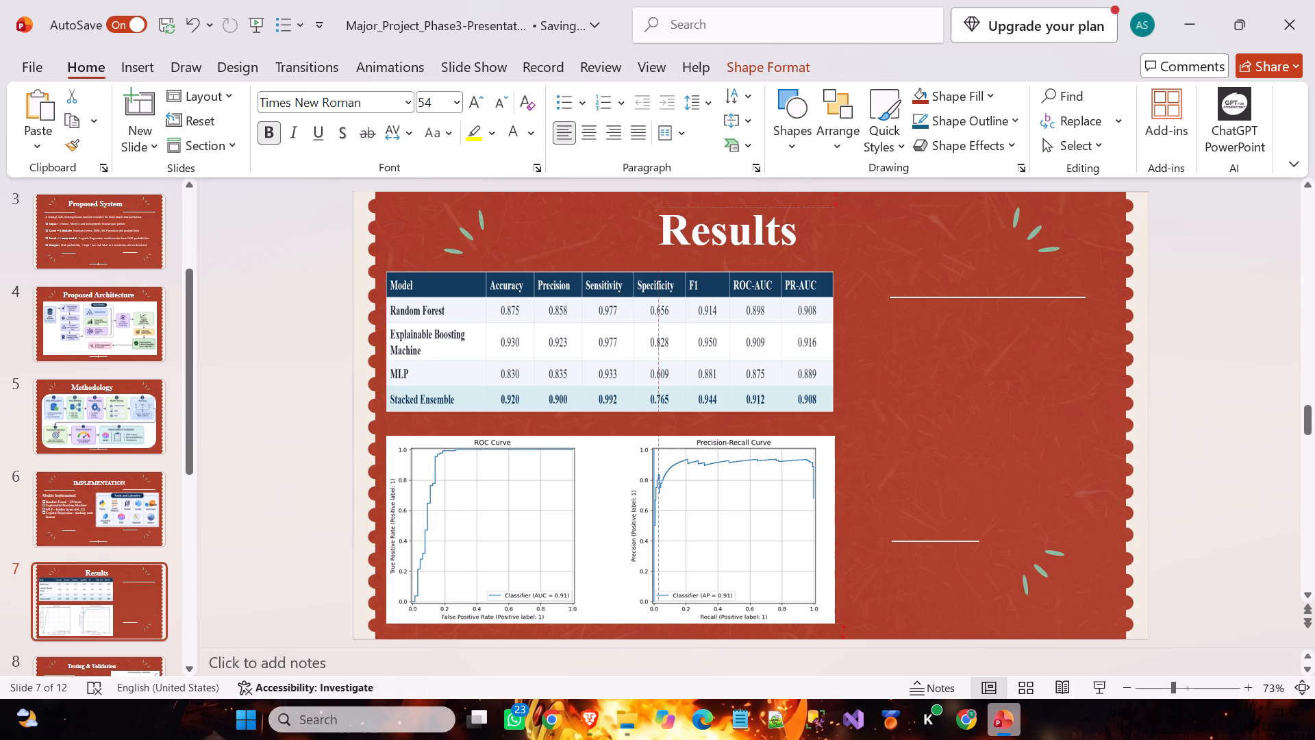
drag(777, 206, 718, 212)
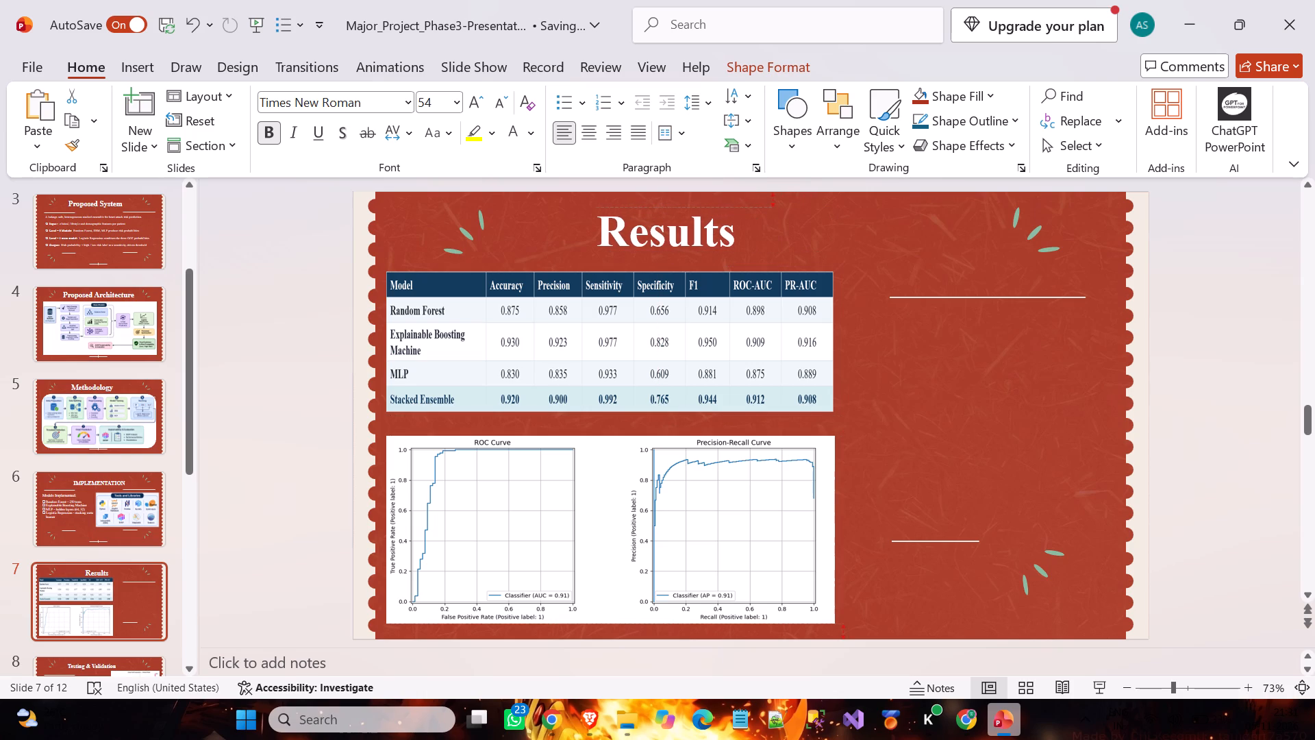
drag(718, 212, 788, 208)
Shift the metrics table picture slightly right, then stretch it across most of the slide's width and make it slightly taller.
click(760, 345)
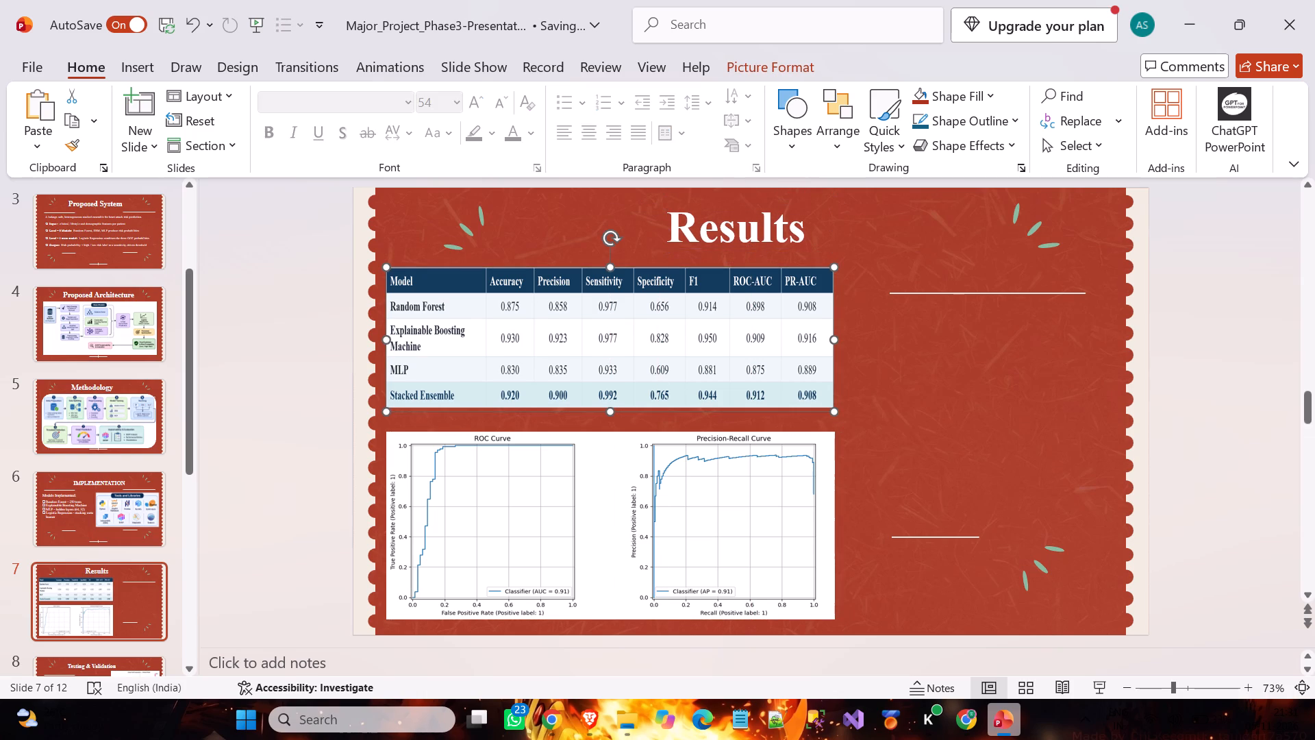
drag(760, 345, 784, 345)
drag(861, 343, 1029, 341)
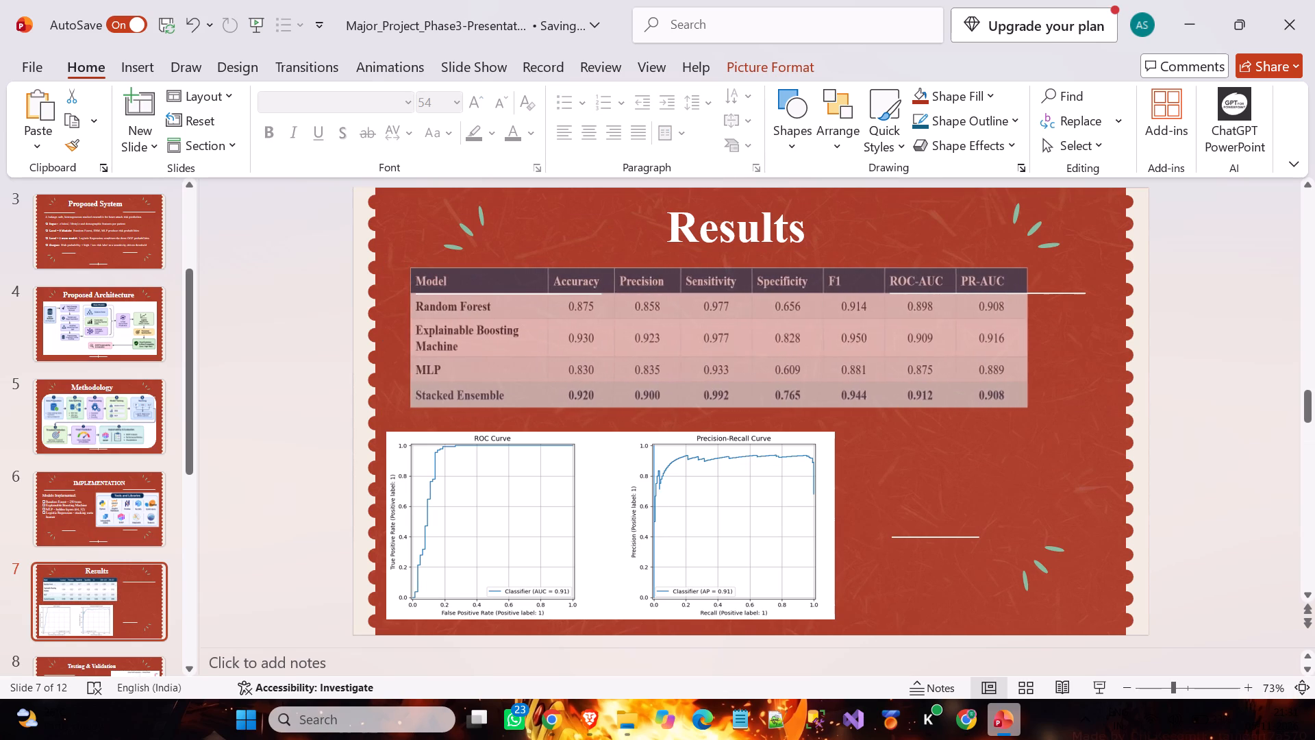
drag(1029, 341, 1094, 342)
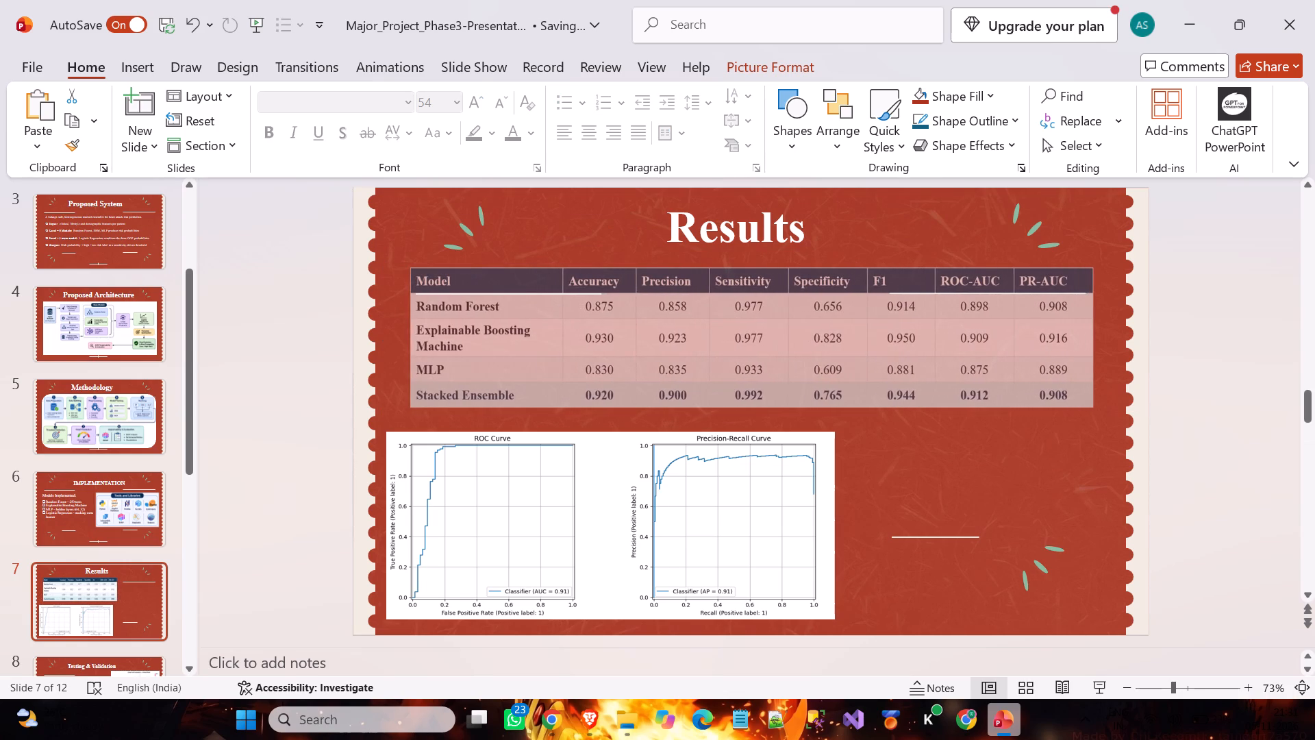
drag(1094, 342, 1094, 343)
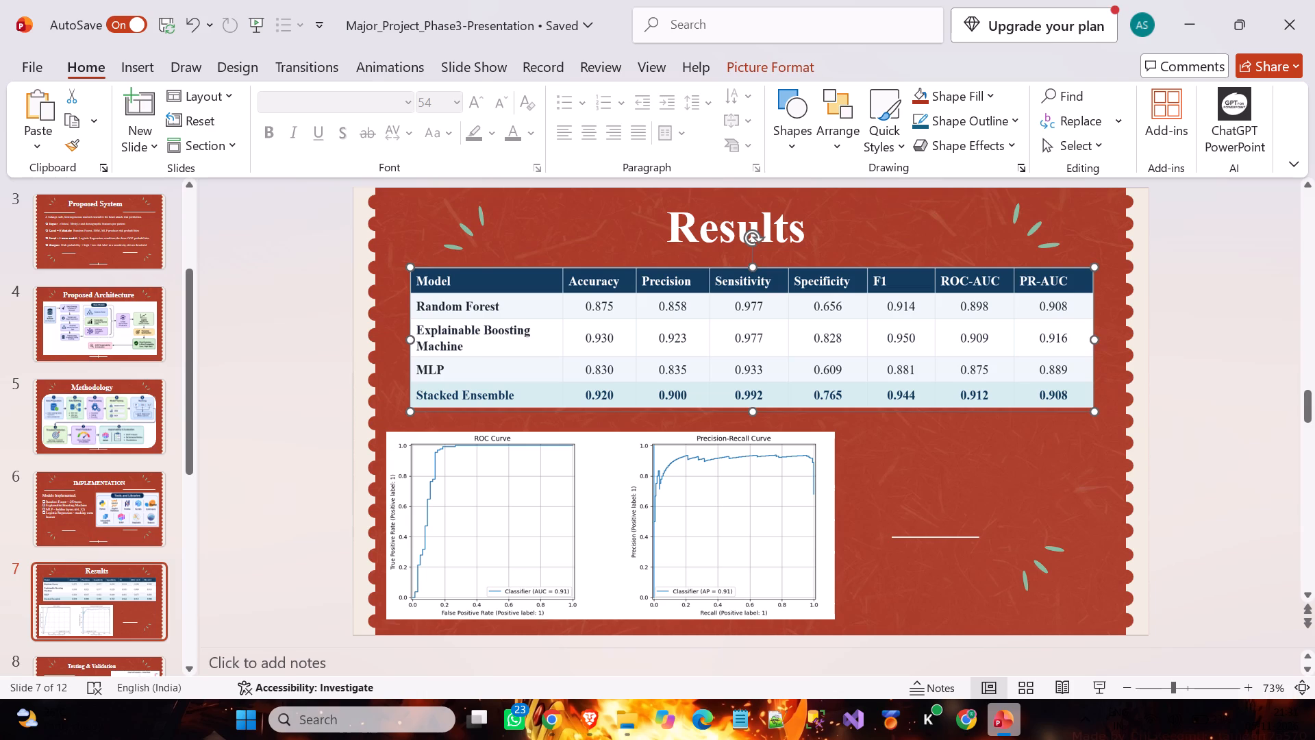
click(755, 413)
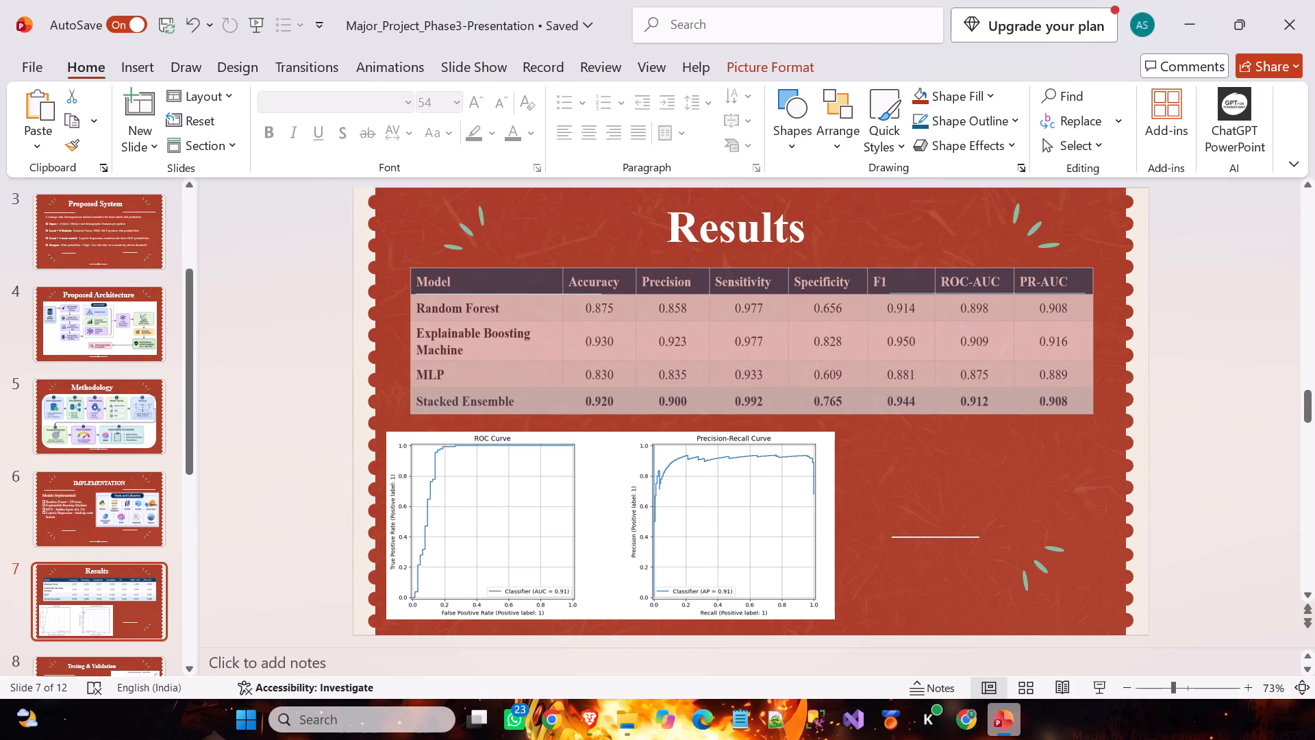
Apply the Drop Shadow Rectangle picture style to the metrics table picture.
right_click(806, 331)
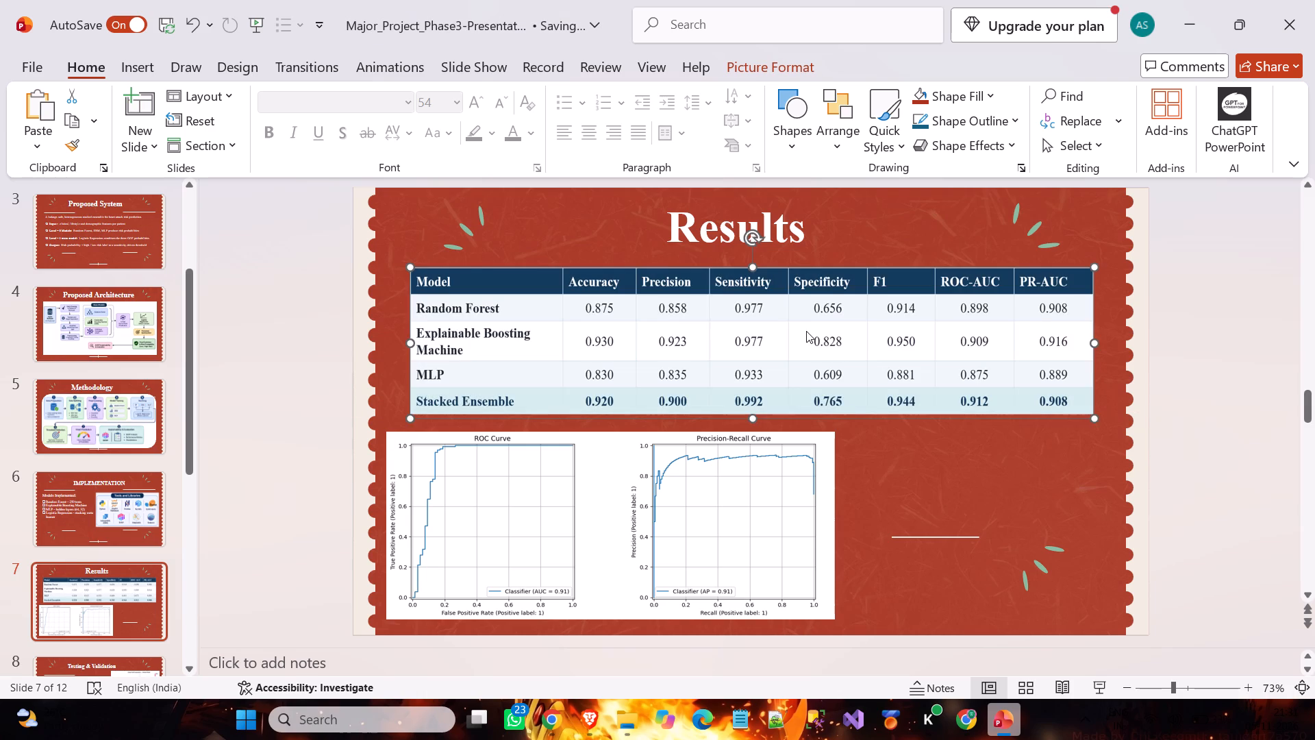
click(848, 199)
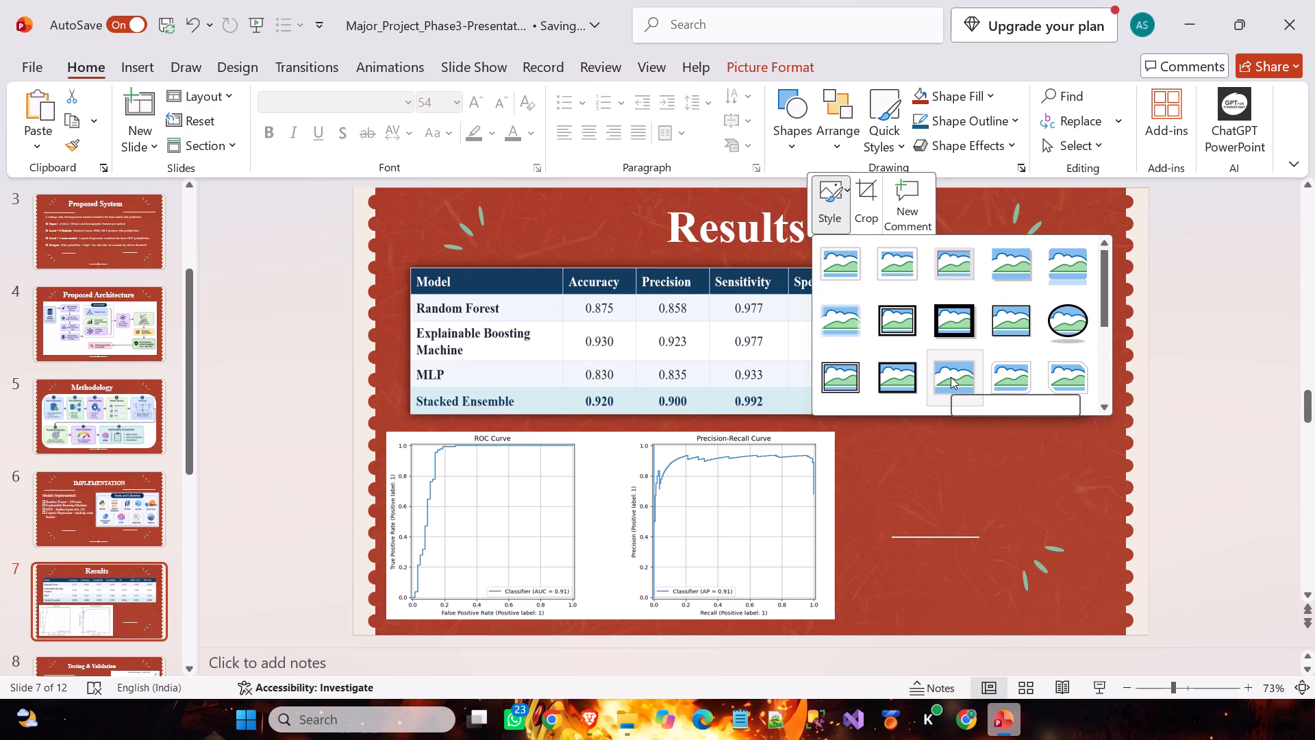
scroll(951, 377, down, 2)
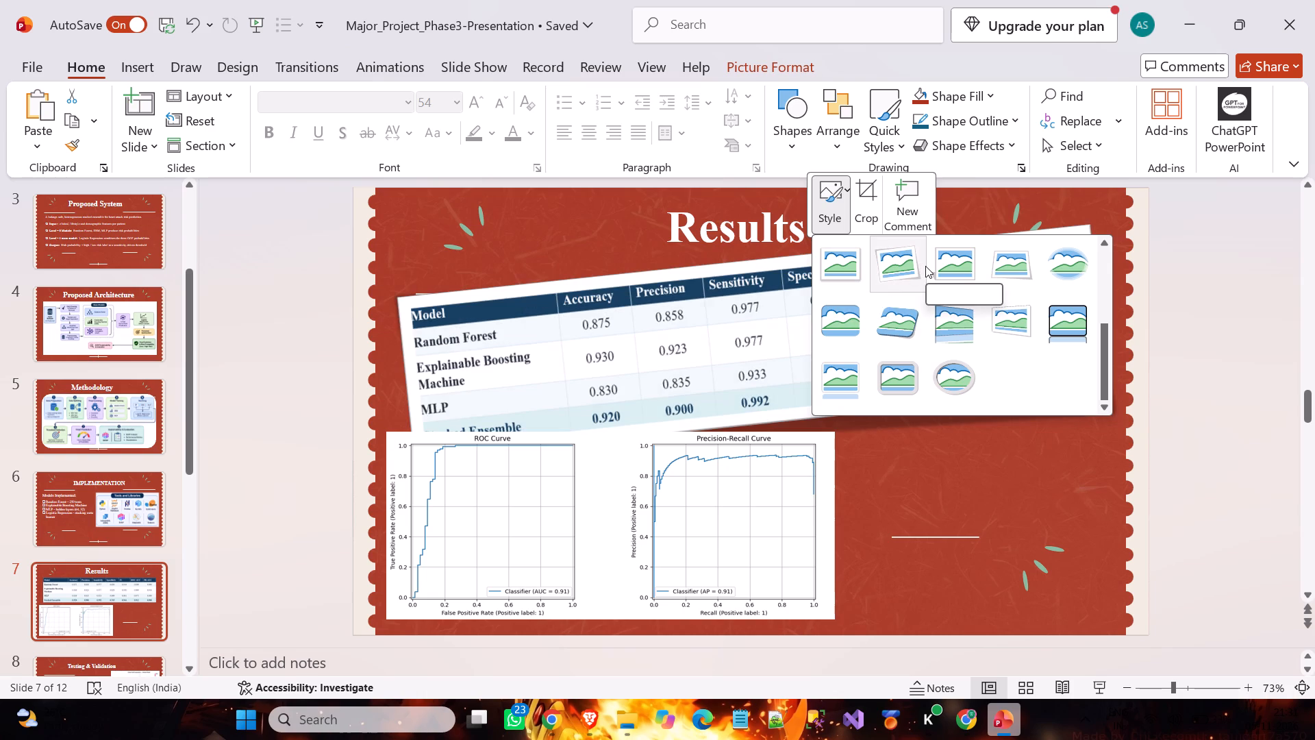
scroll(925, 266, up, 1)
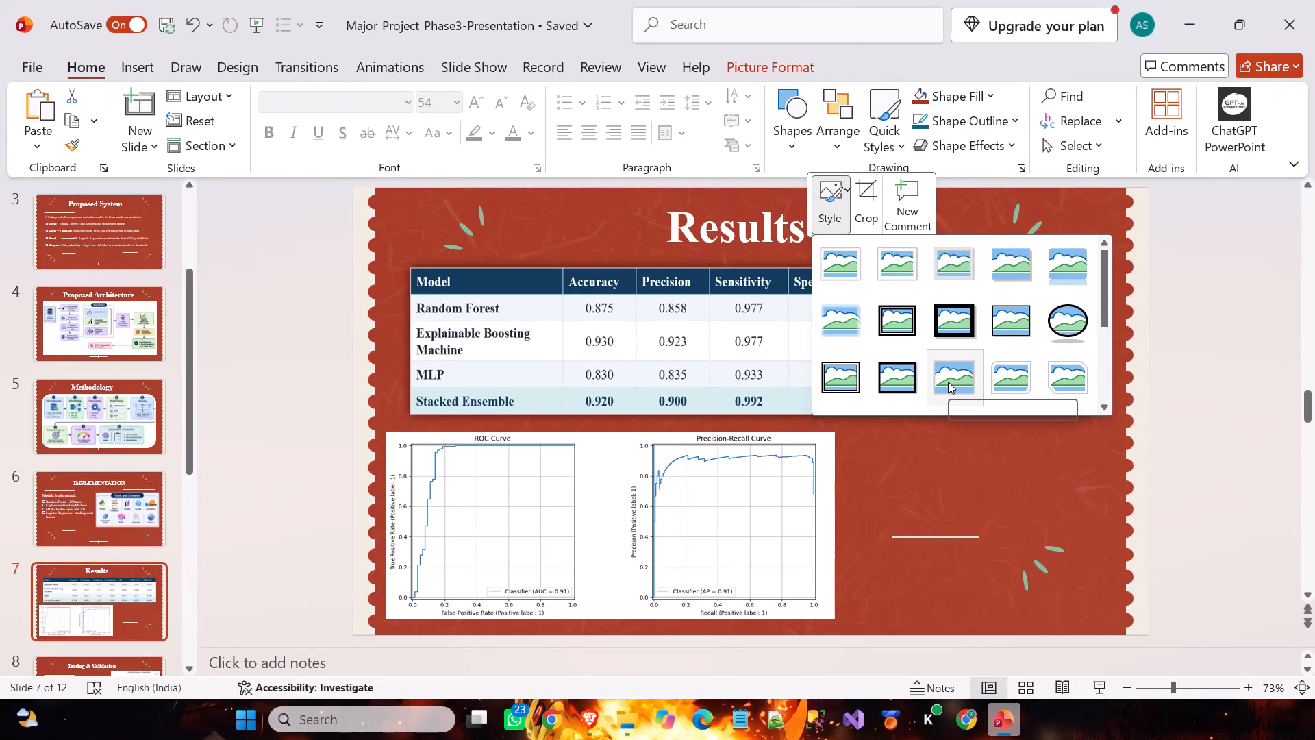
click(1031, 251)
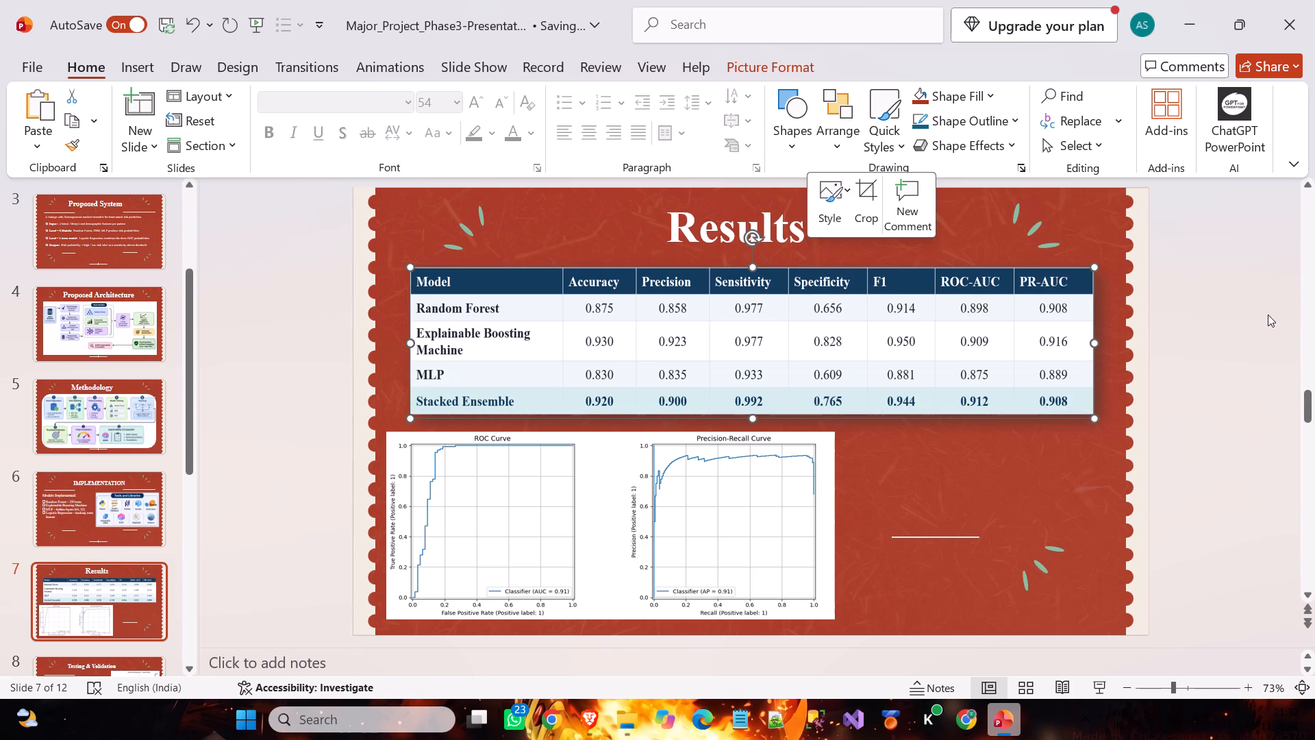
click(1268, 314)
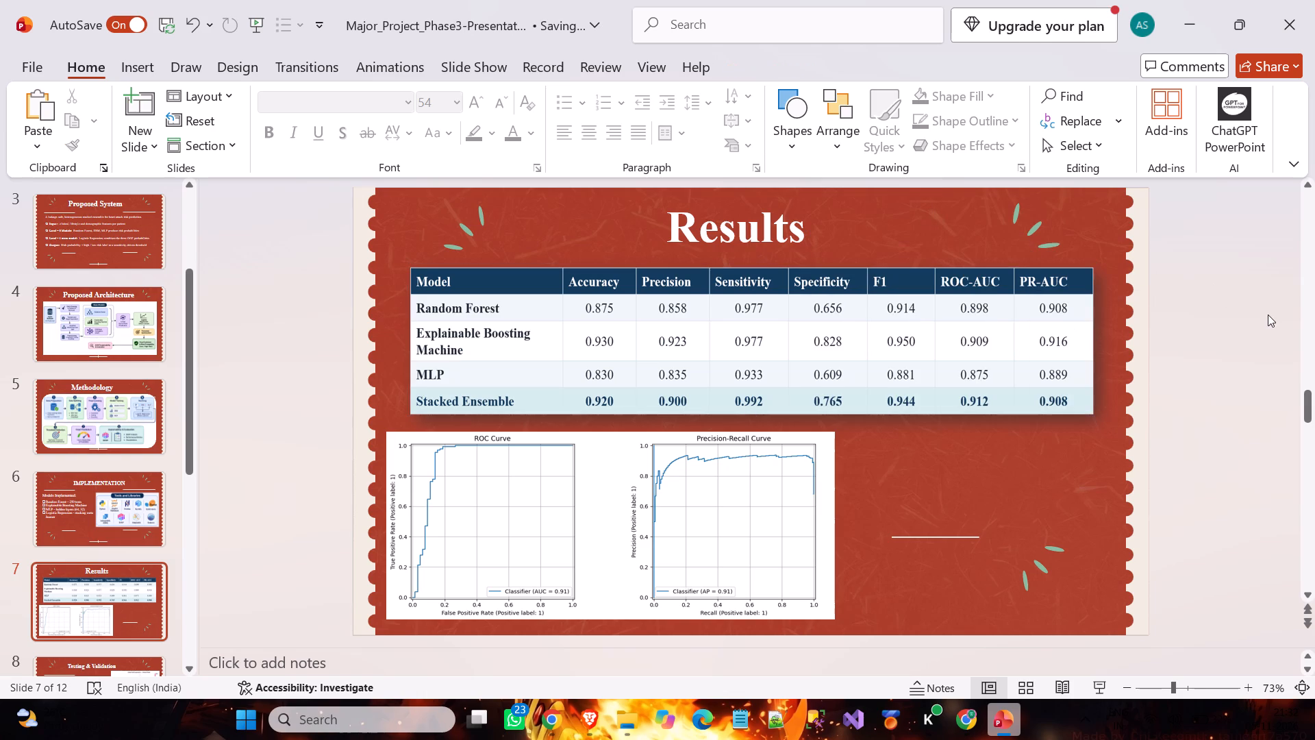
Centre the ROC and Precision-Recall curves picture beneath the metrics table and widen it evenly toward both sides of the slide.
click(767, 536)
drag(767, 536, 881, 527)
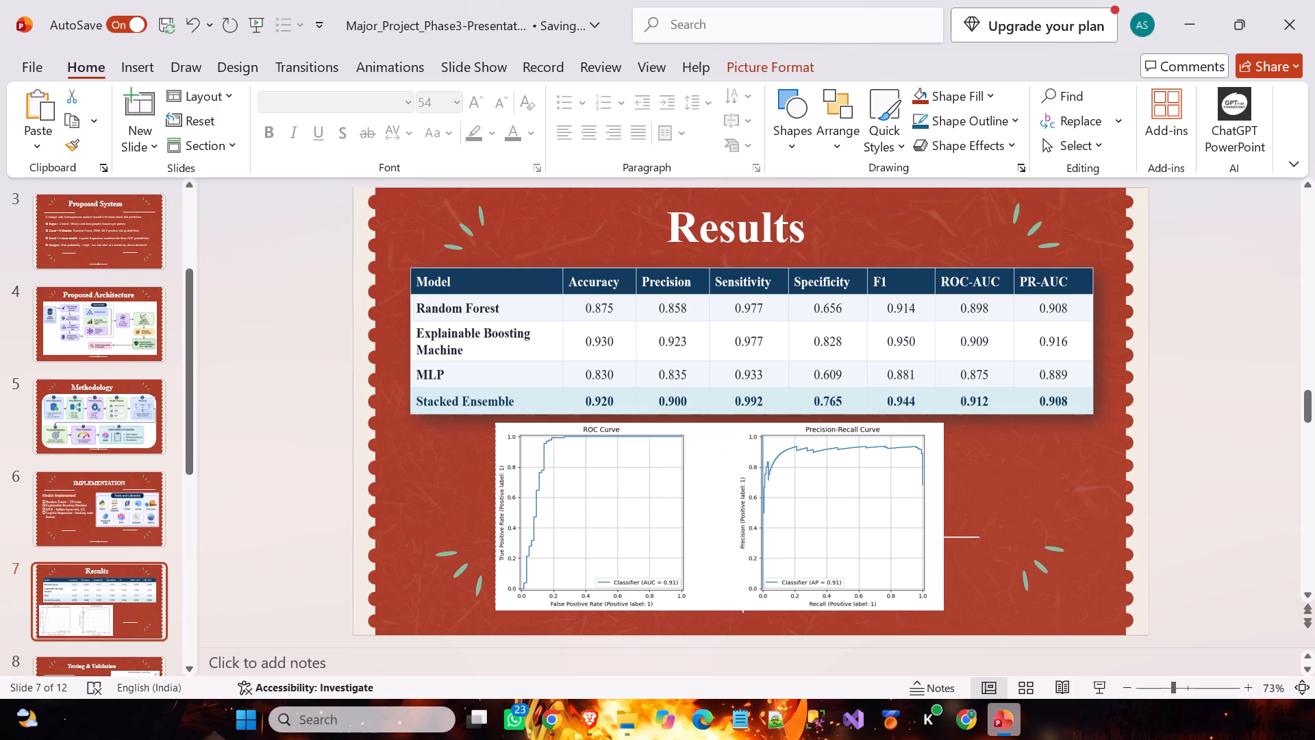
drag(881, 527, 903, 527)
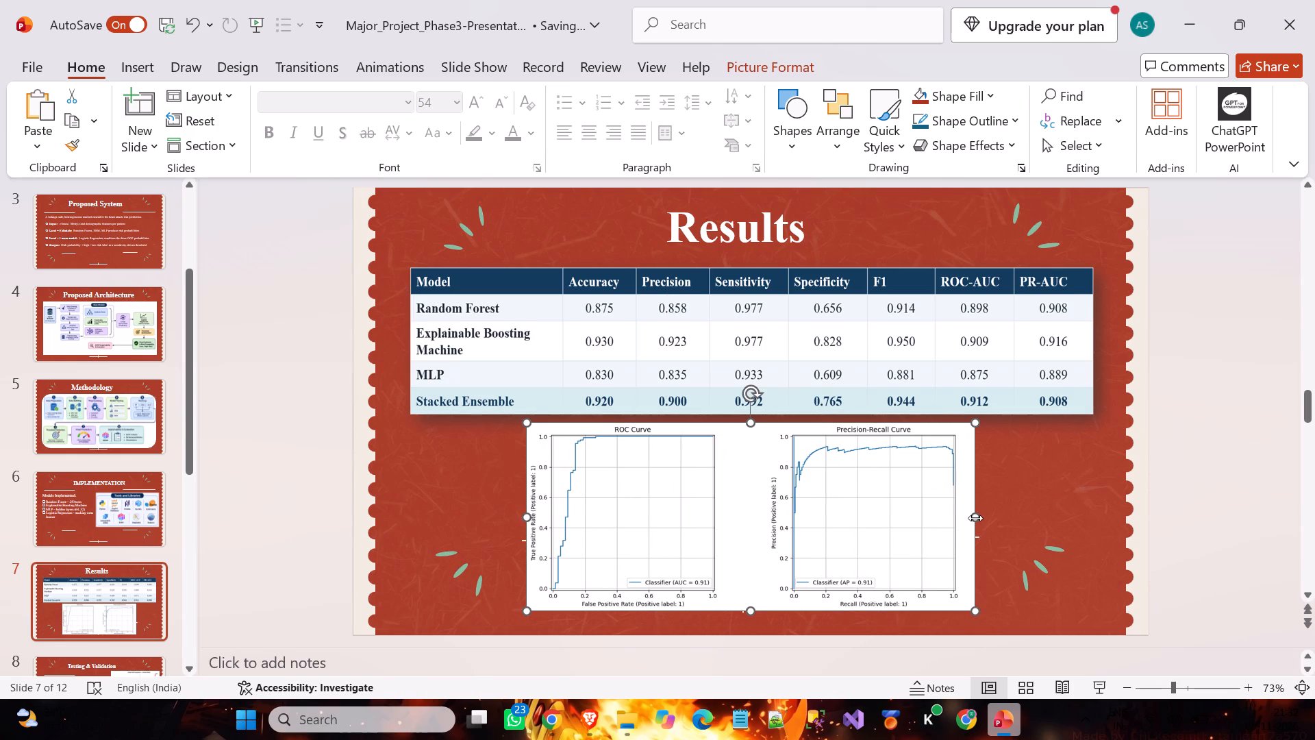
drag(975, 518, 988, 518)
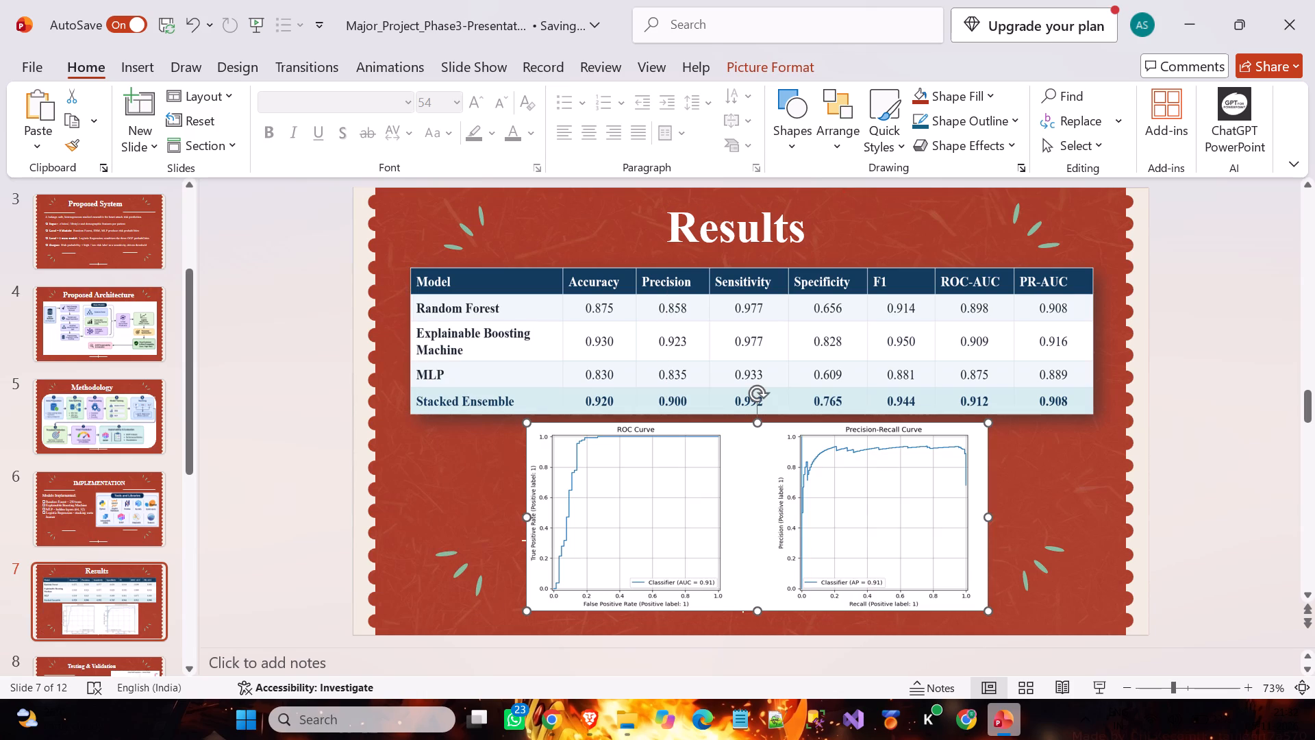
drag(875, 532, 866, 532)
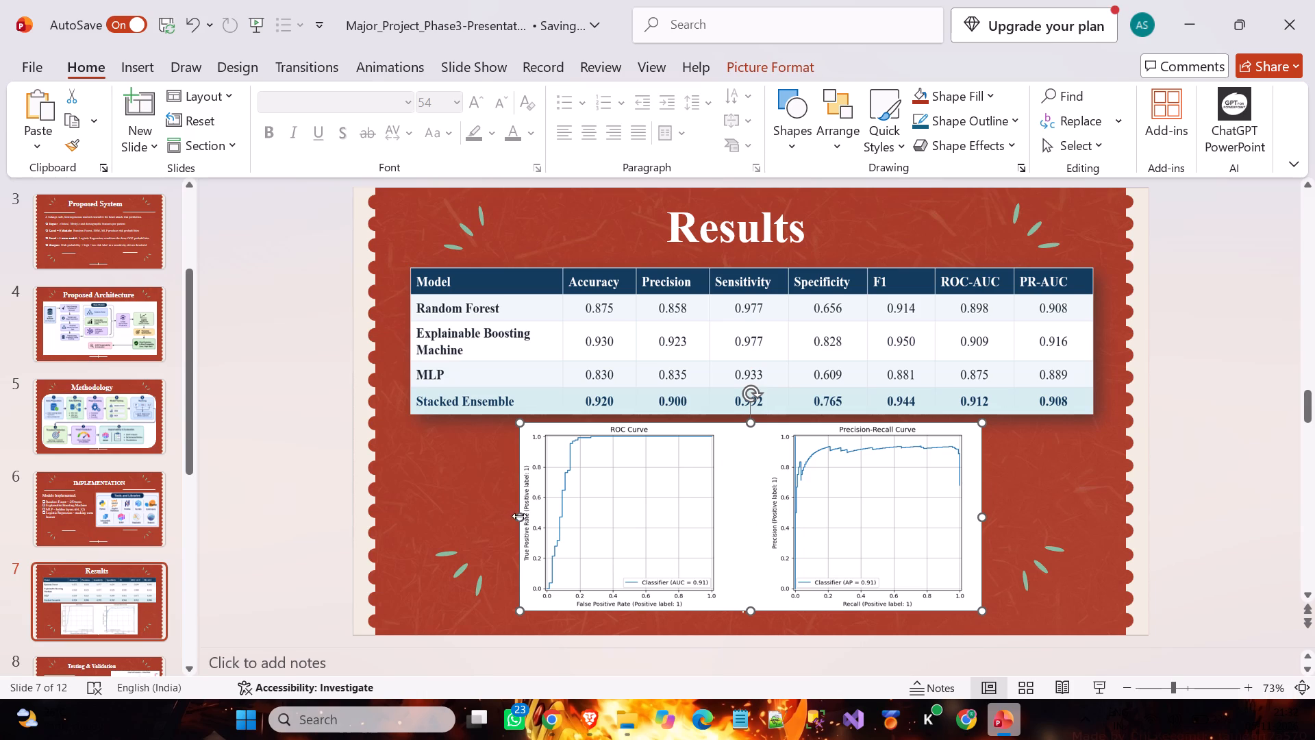
drag(519, 516, 494, 517)
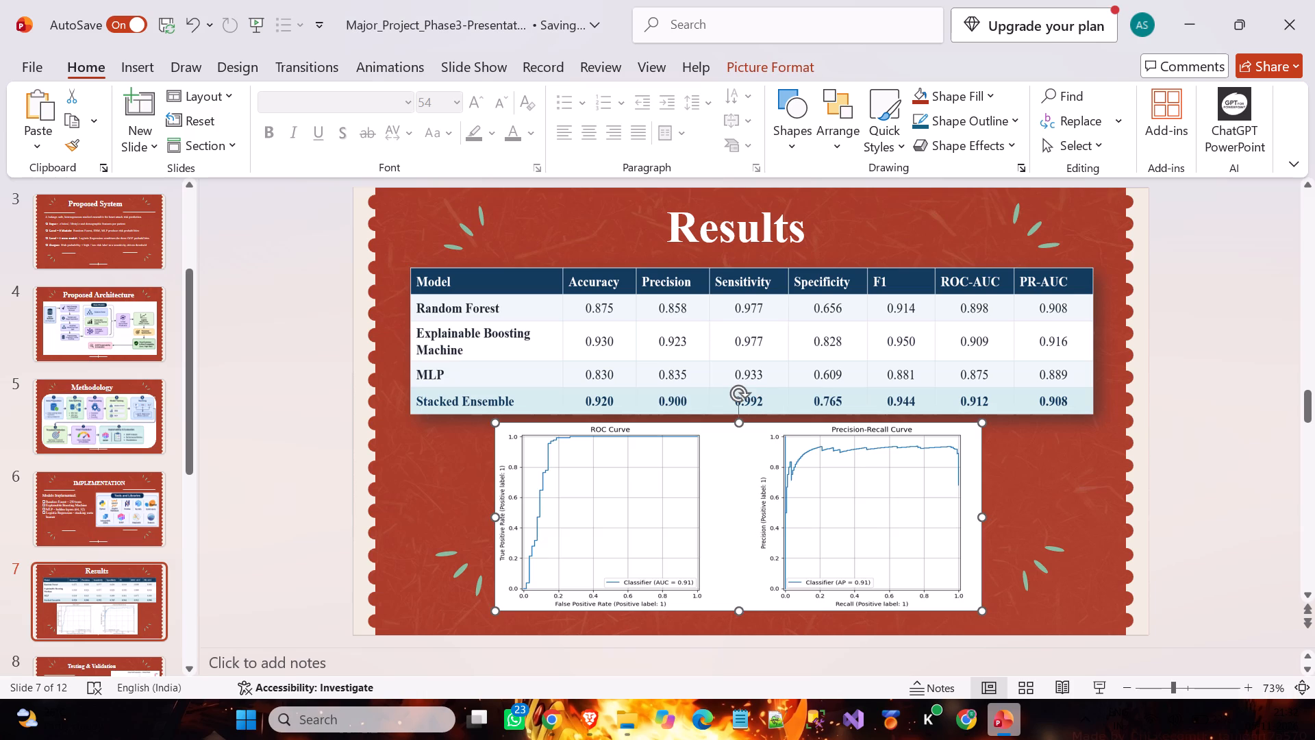
drag(980, 519, 1004, 519)
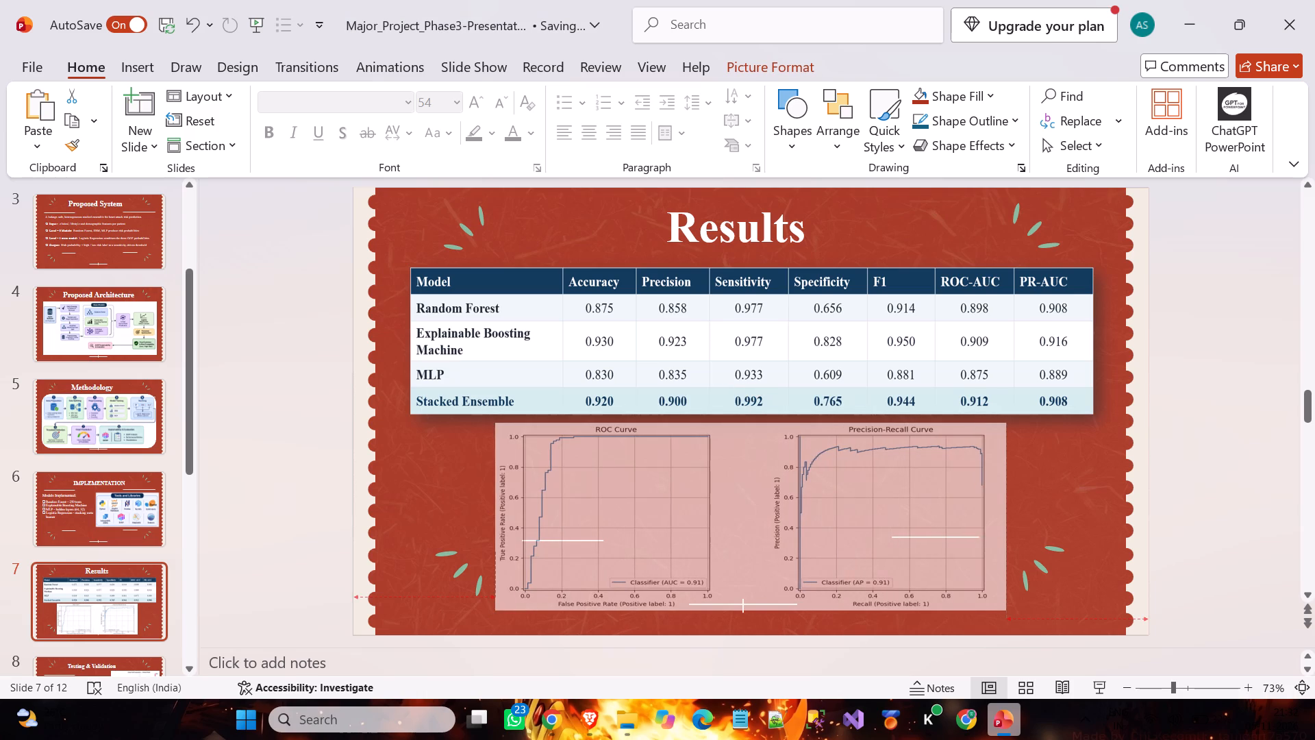
drag(1004, 519, 1010, 519)
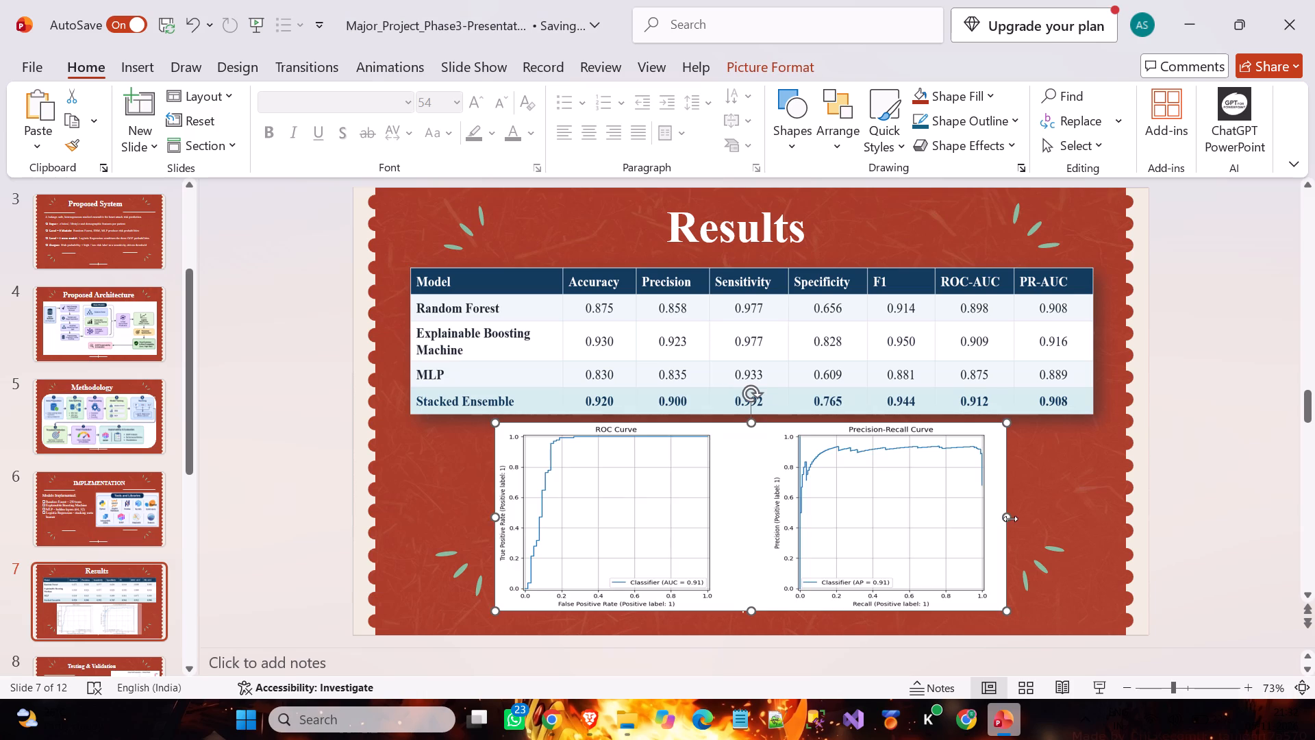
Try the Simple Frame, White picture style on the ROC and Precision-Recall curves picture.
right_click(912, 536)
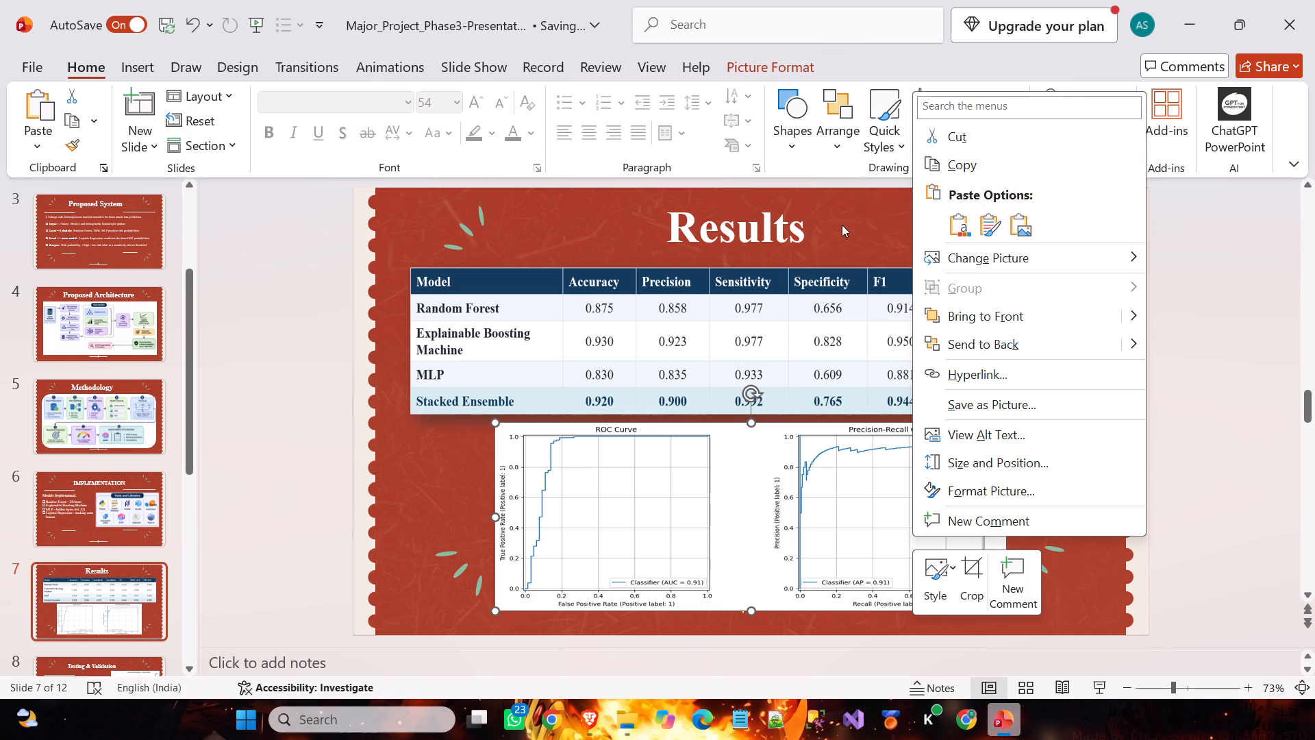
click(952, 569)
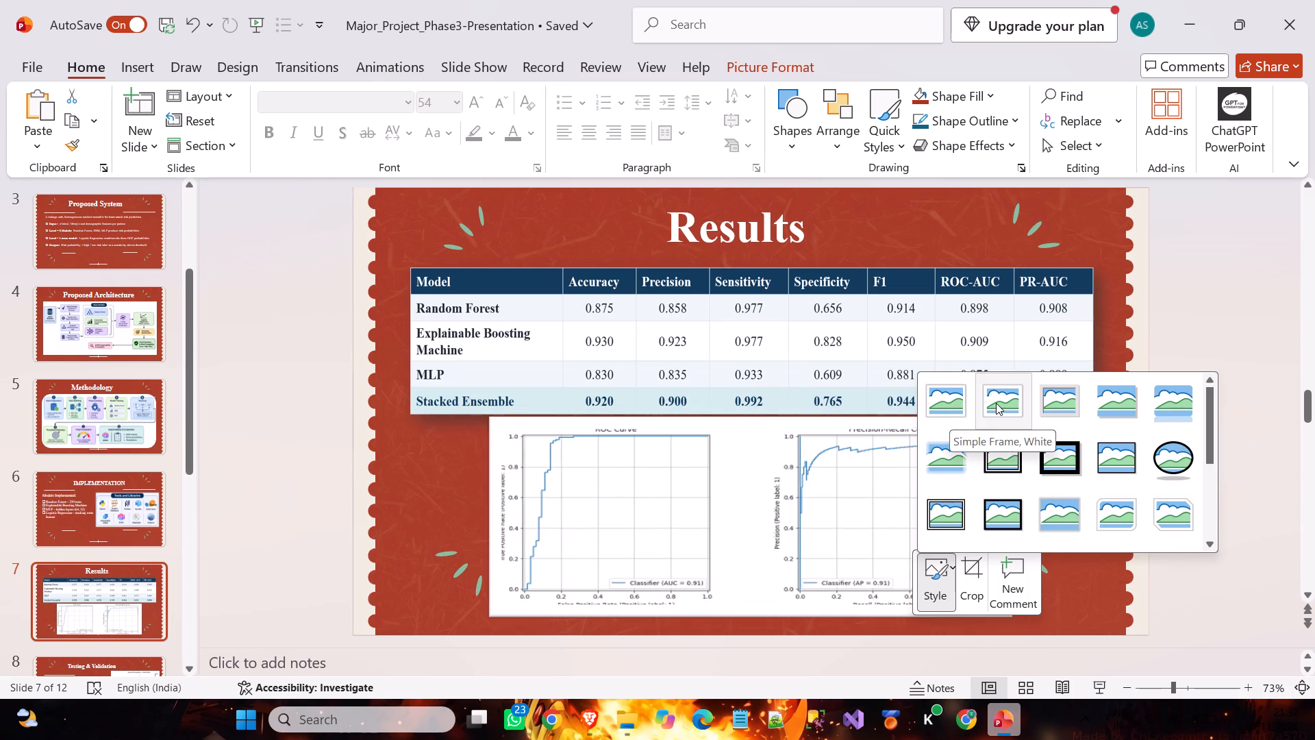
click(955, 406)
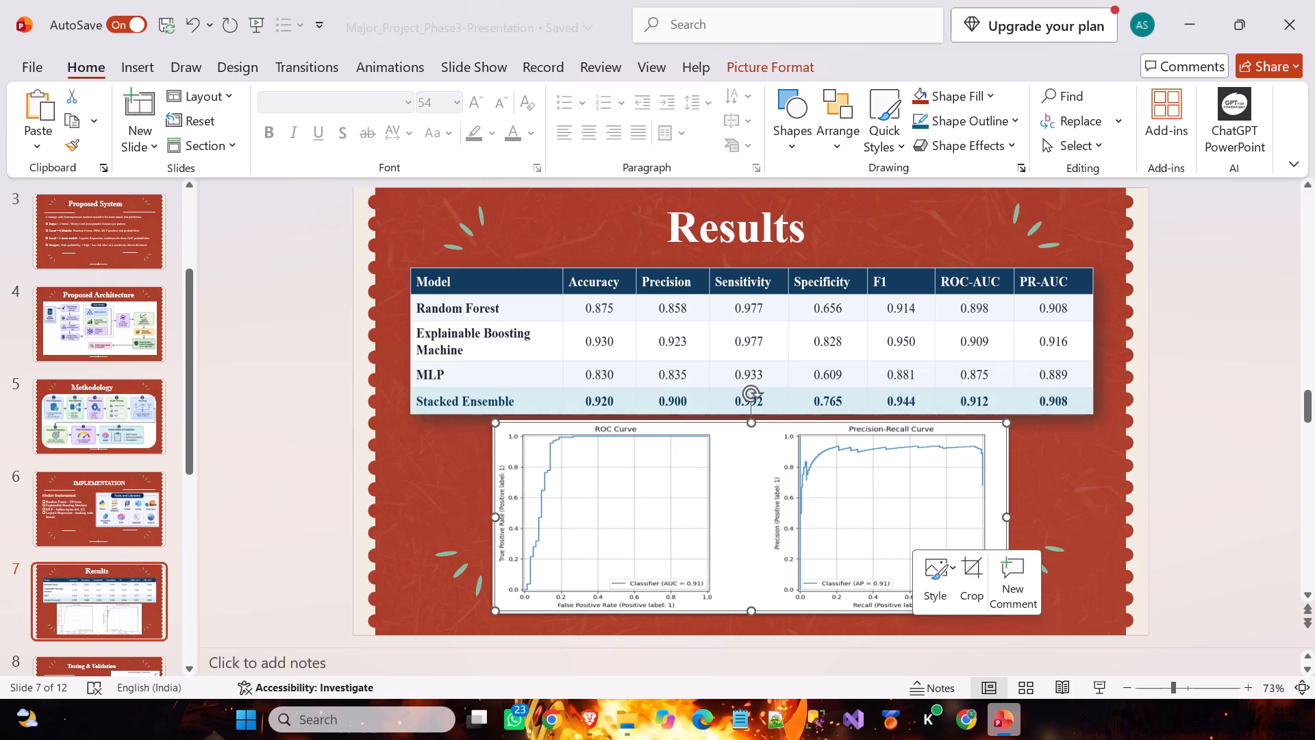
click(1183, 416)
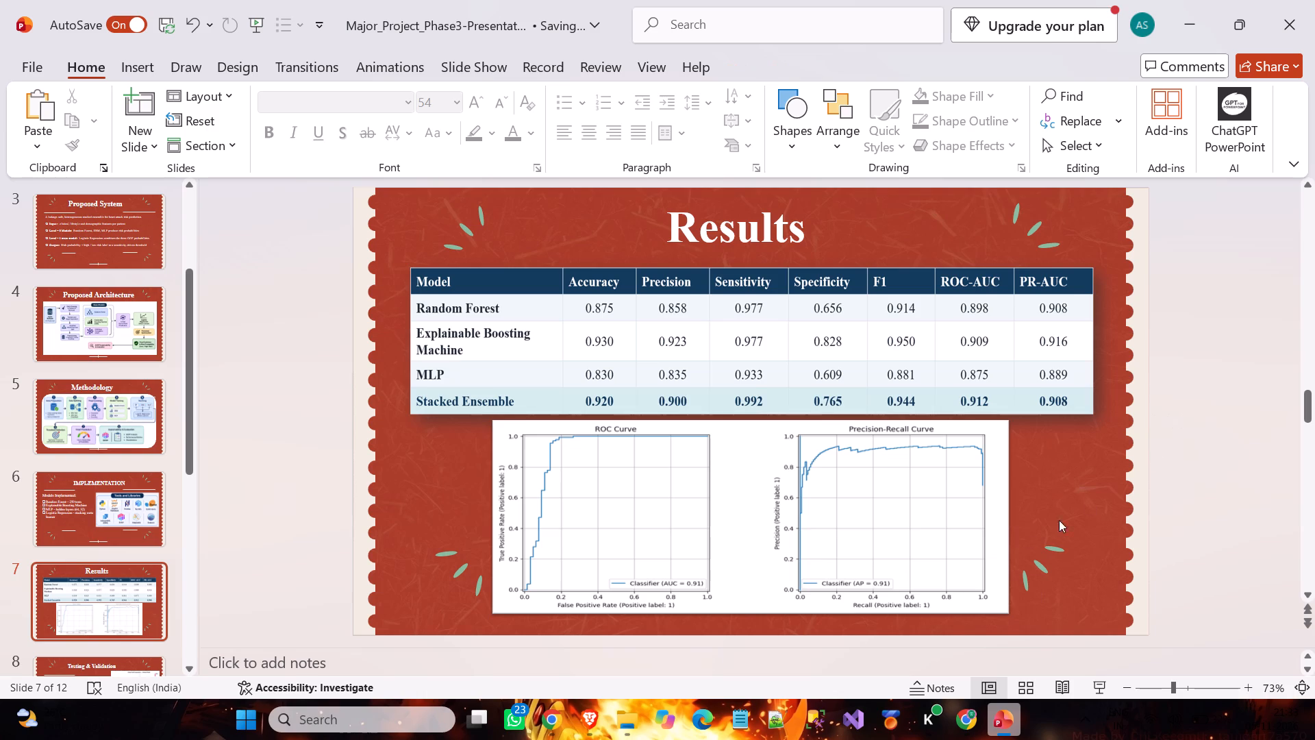
Apply the Drop Shadow Rectangle picture style to the ROC and Precision-Recall curves picture.
right_click(926, 557)
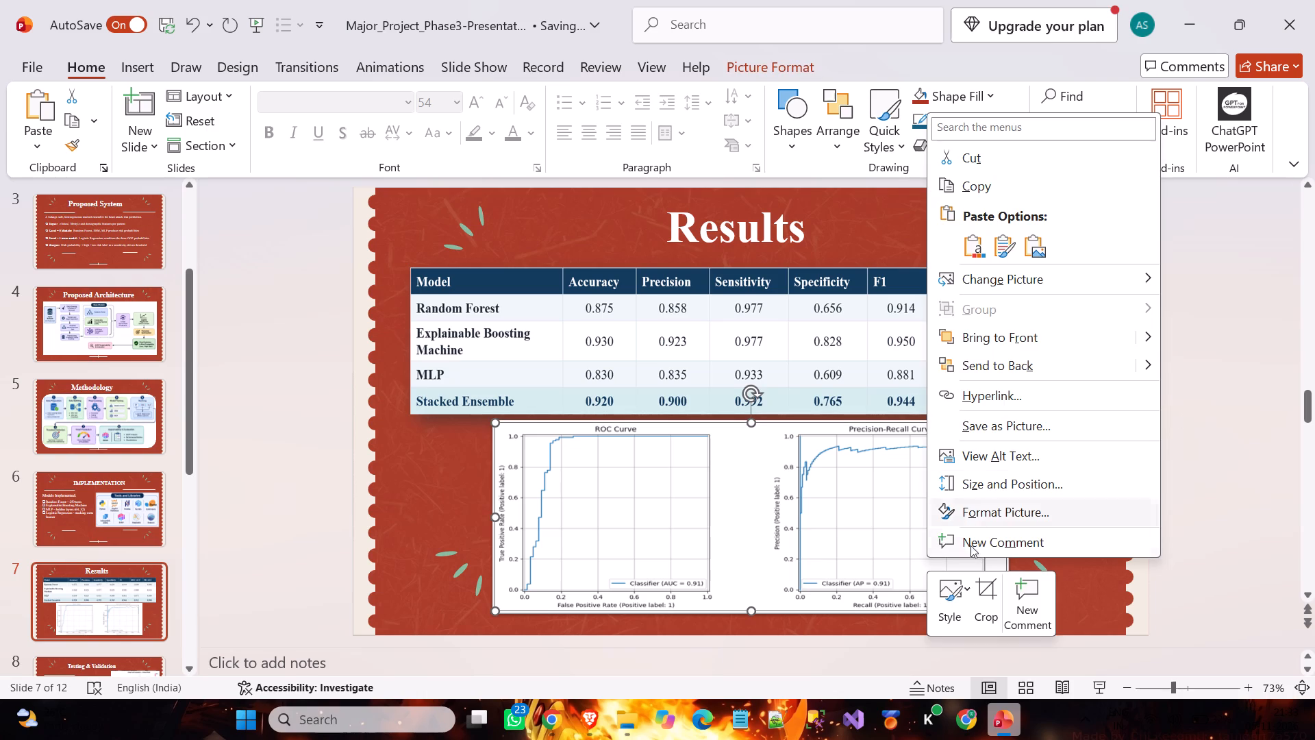
click(966, 589)
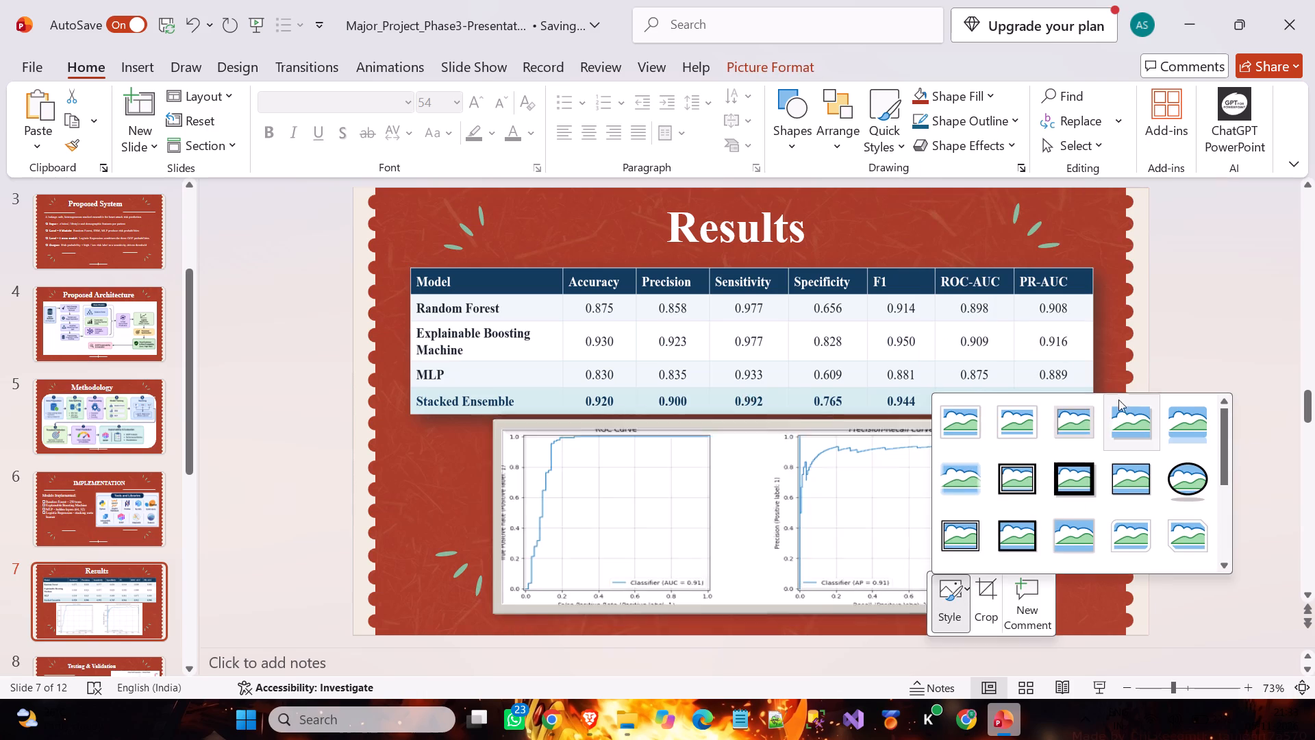
click(1142, 416)
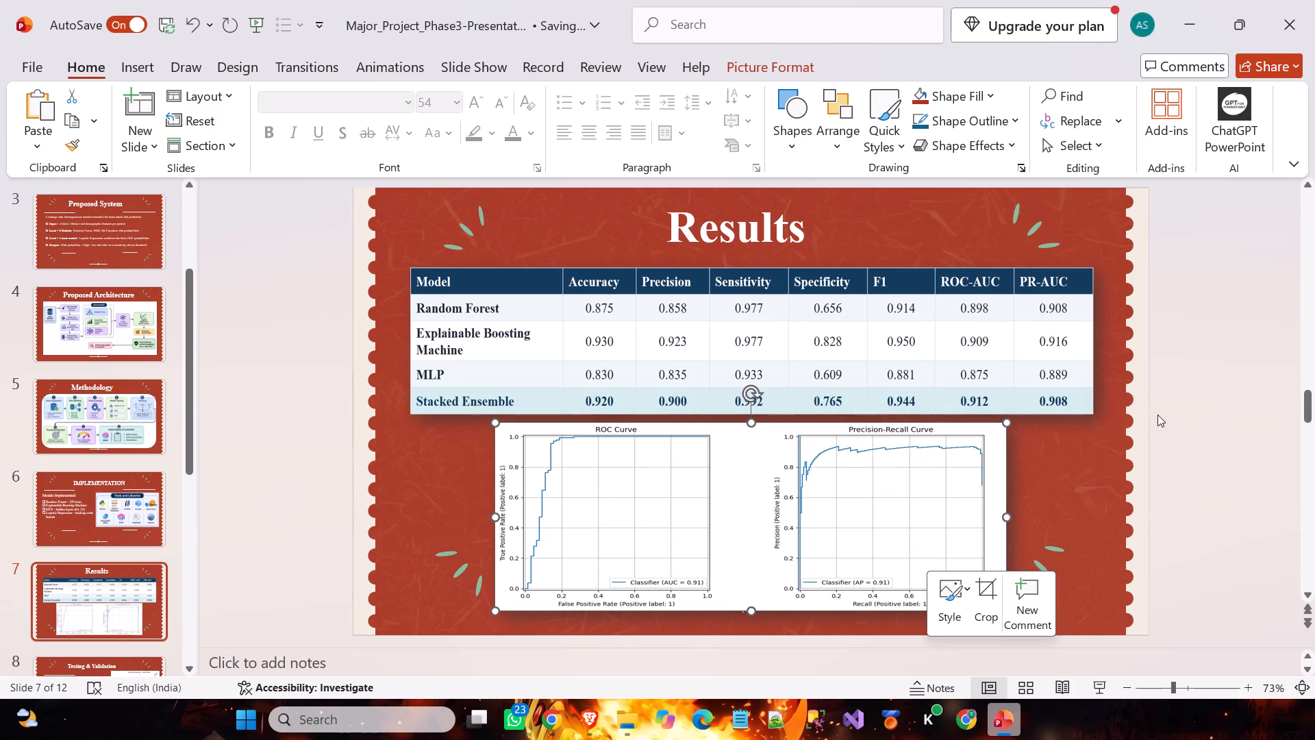
click(1249, 405)
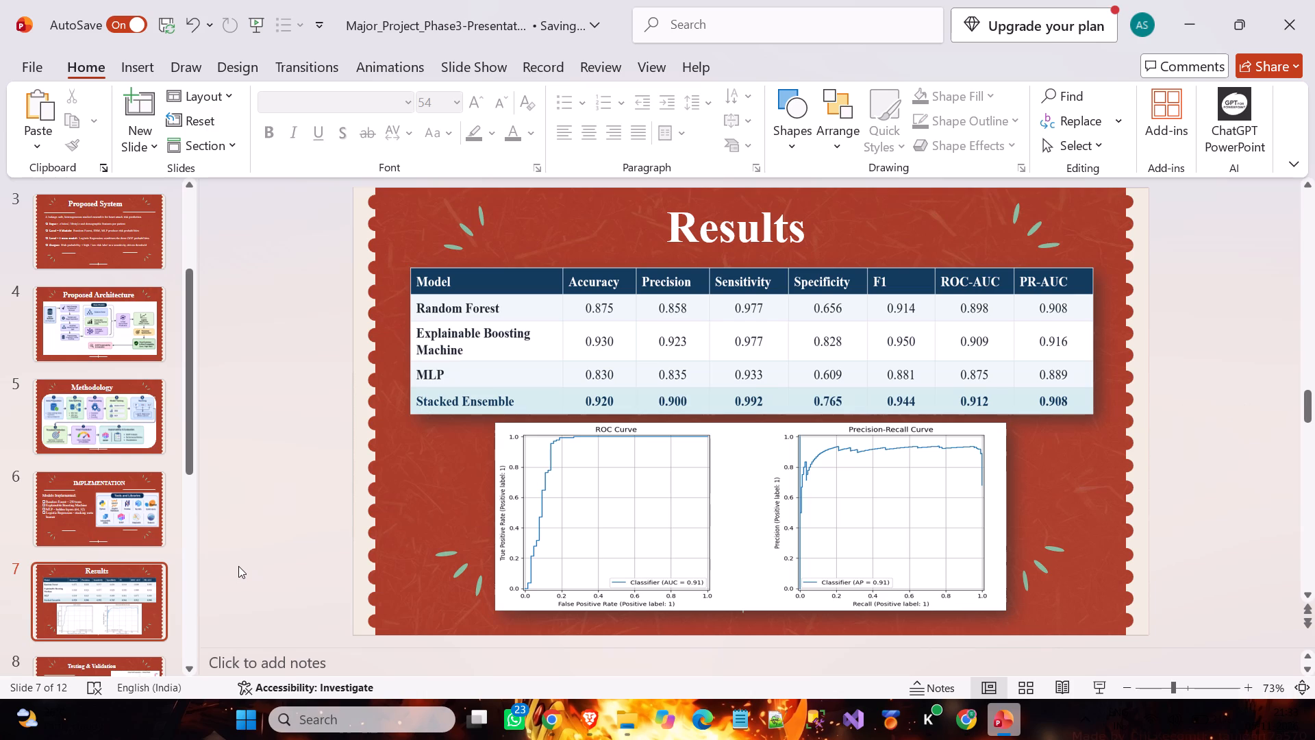
On the Testing & Validation slide, apply the Perspective Shadow, White picture style to the Global SHAP Explanation picture.
key(Down)
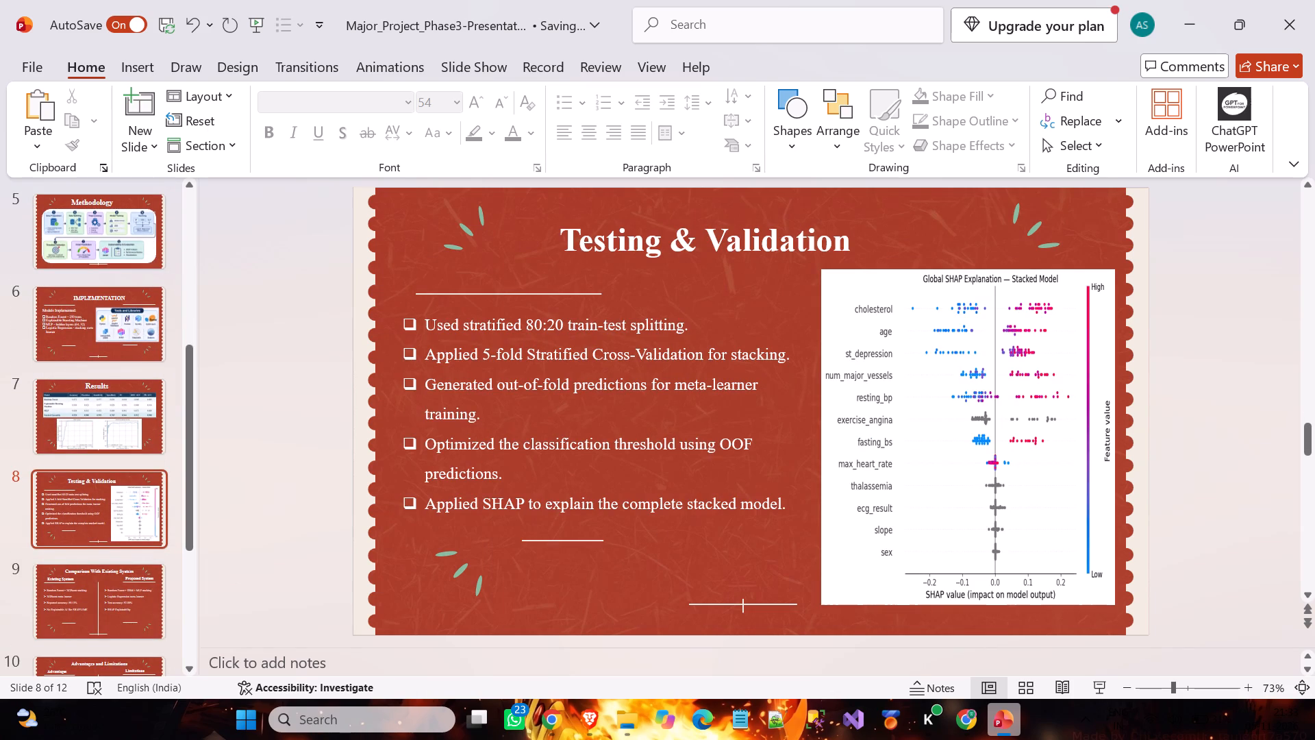
right_click(960, 463)
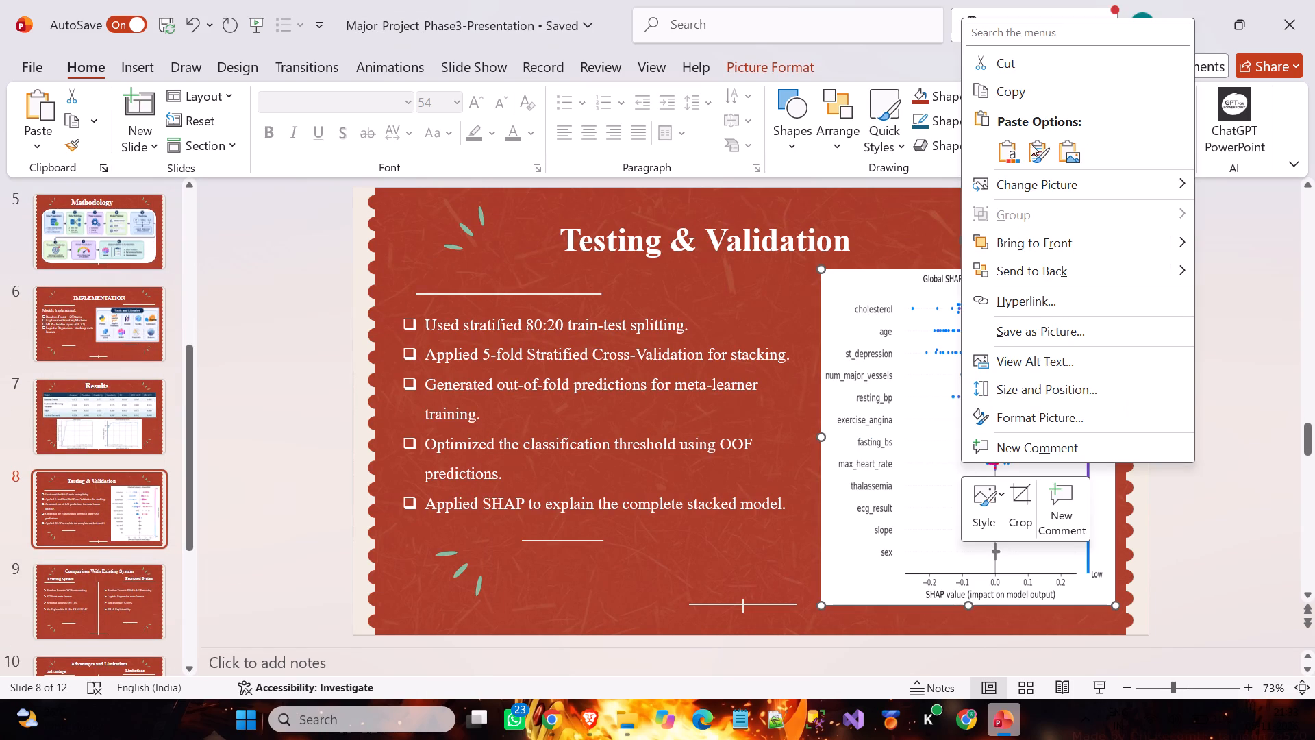
click(1001, 497)
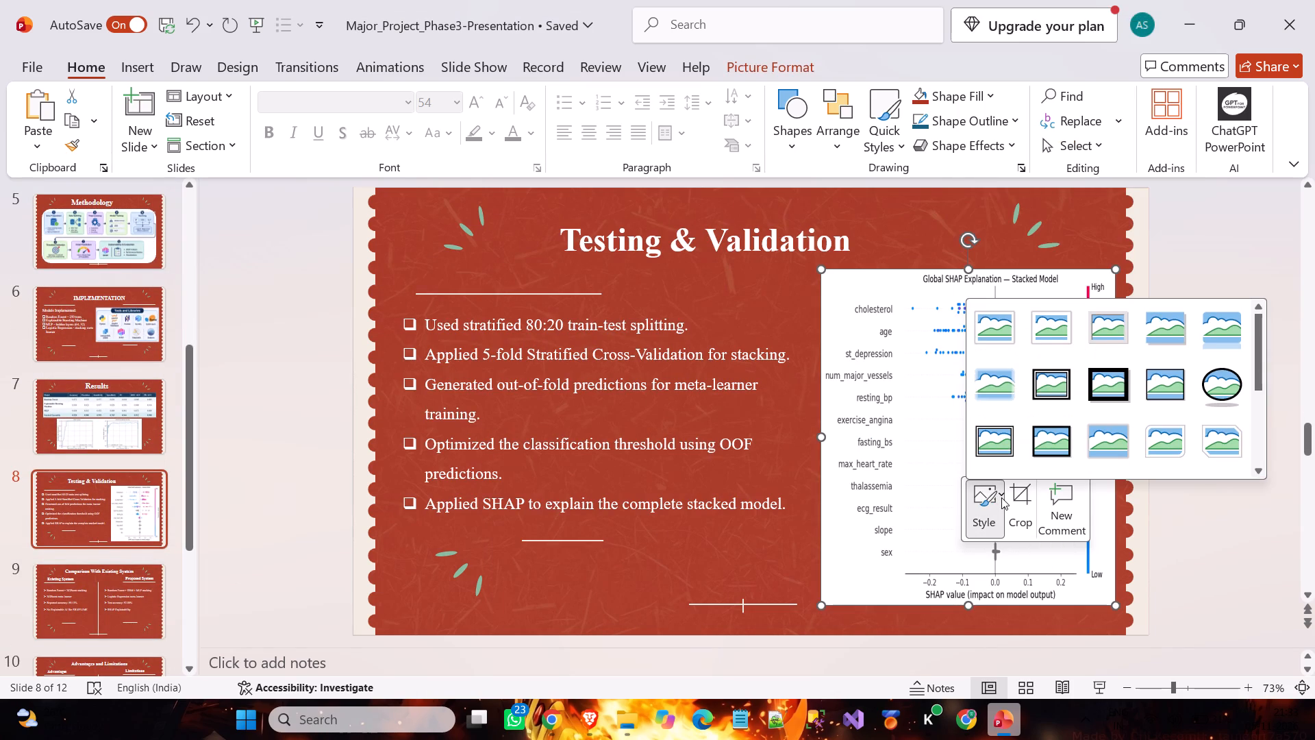
scroll(1094, 377, down, 3)
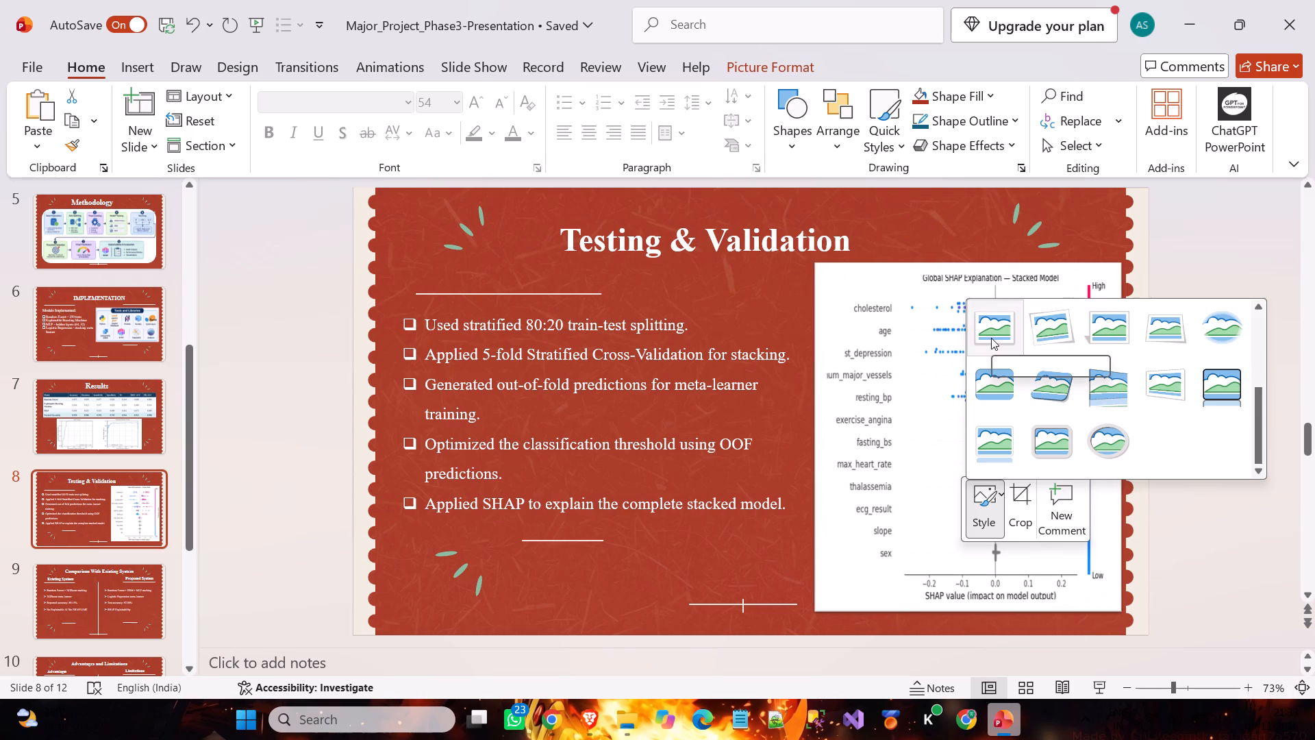
click(1097, 332)
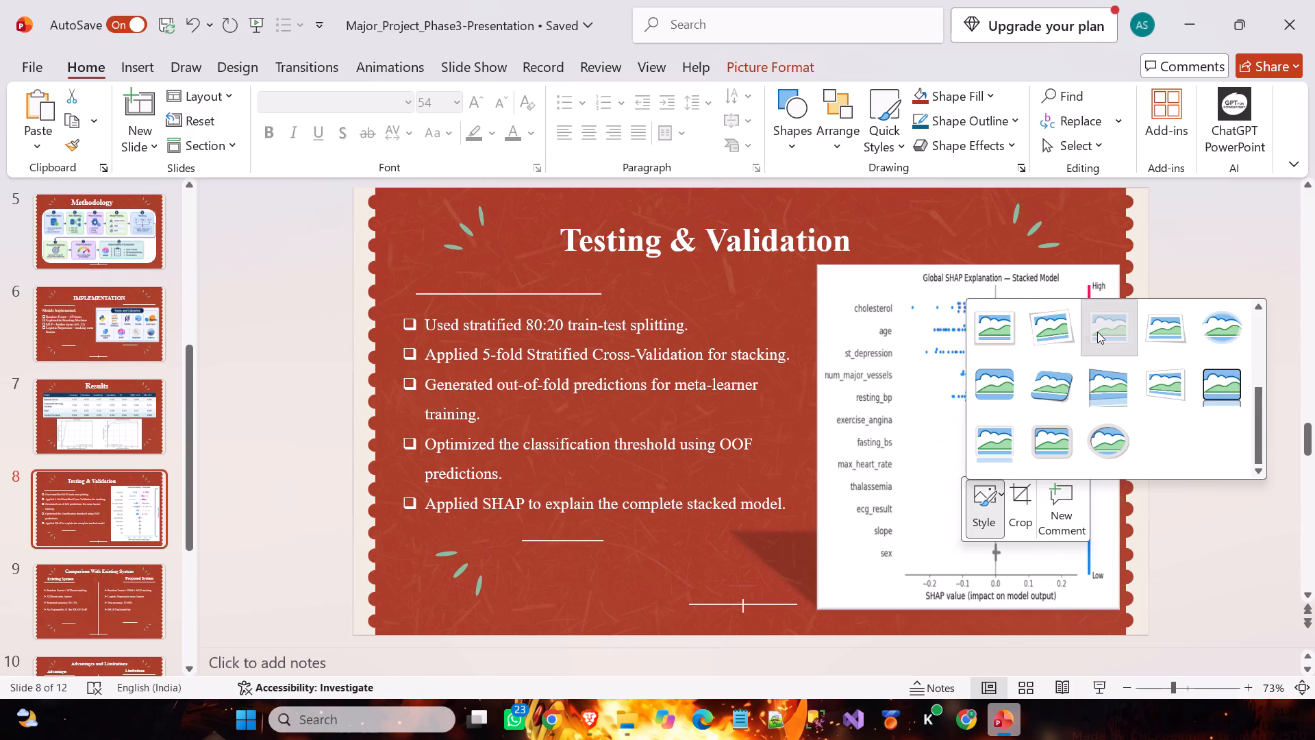
click(1214, 304)
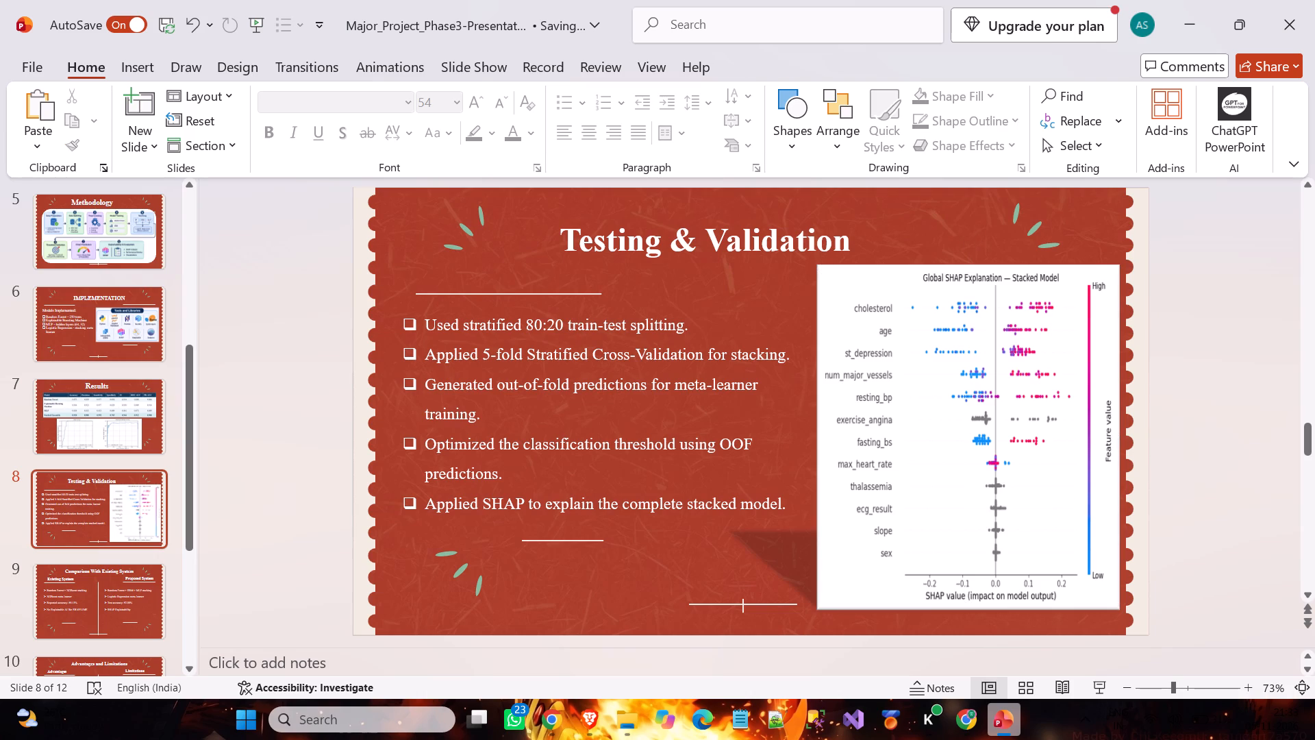
Shift the Global SHAP Explanation picture slightly left, closer to the bullet list and clear of the slide's scalloped edge.
drag(962, 387, 958, 387)
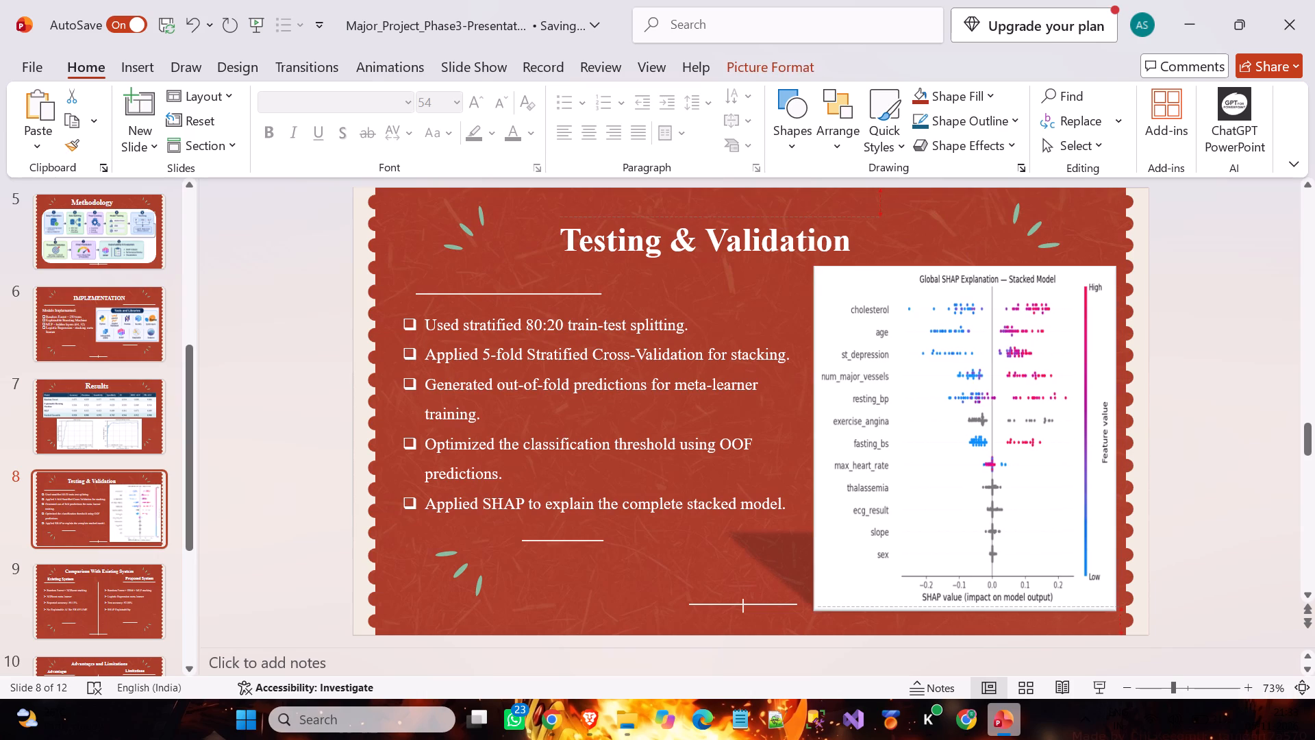
drag(958, 387, 955, 386)
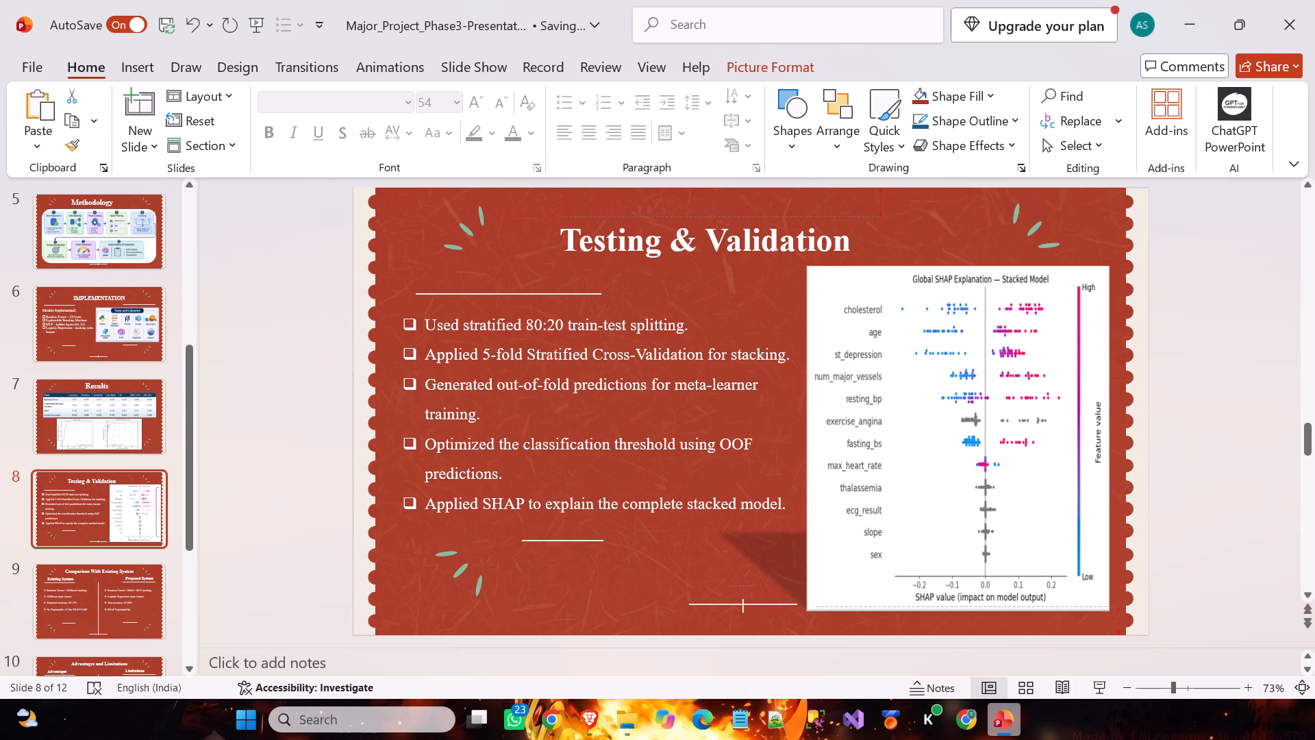
drag(955, 386, 955, 385)
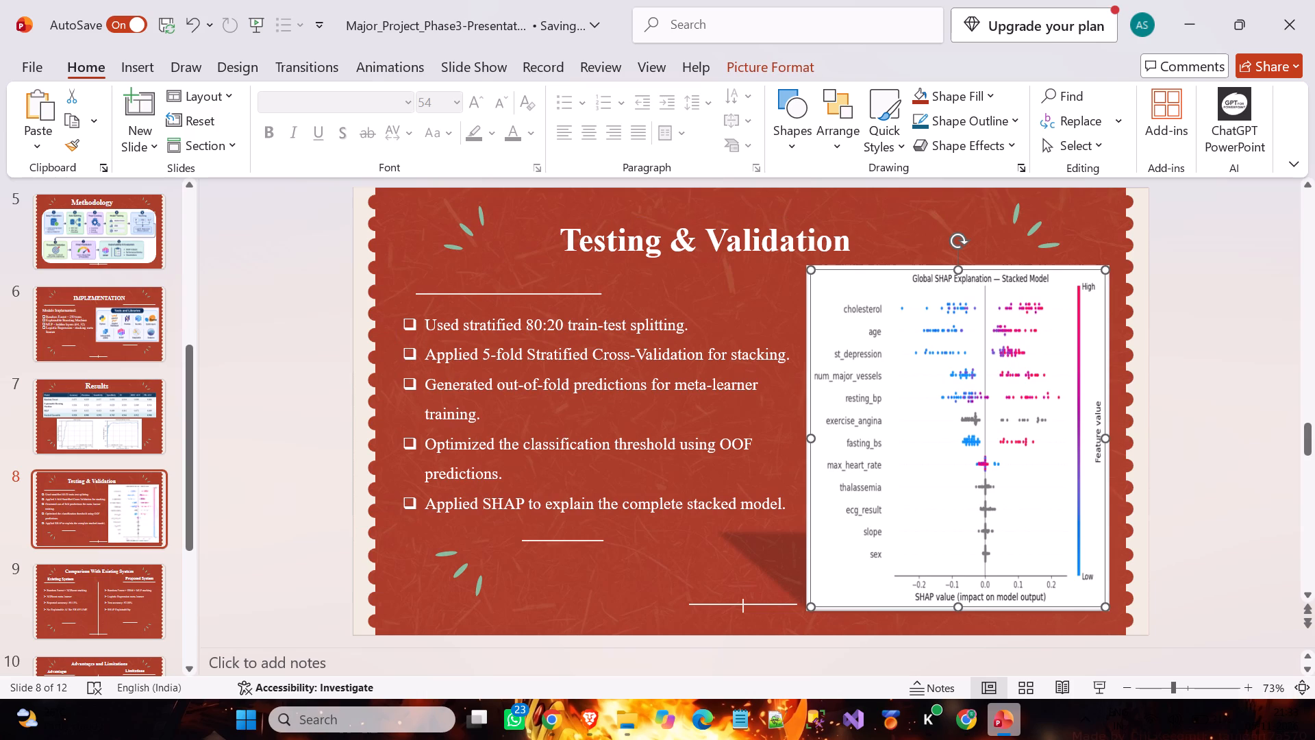
click(1264, 371)
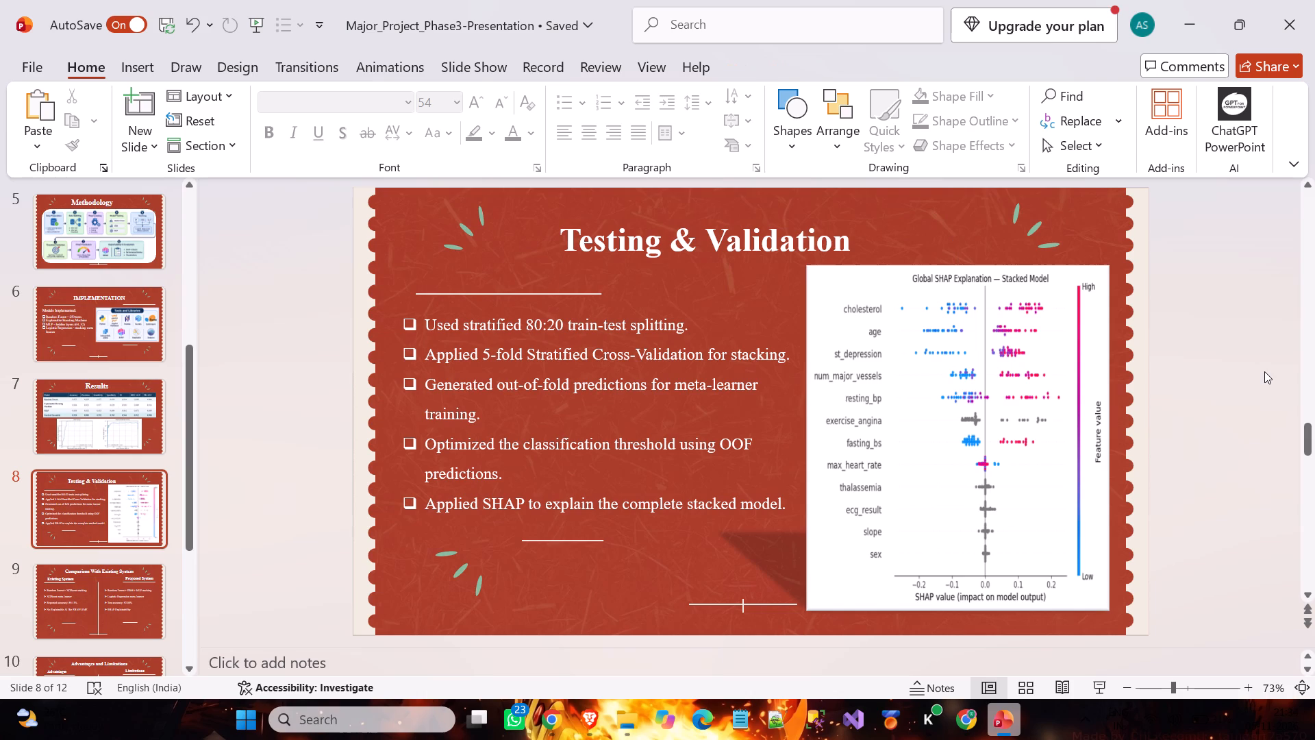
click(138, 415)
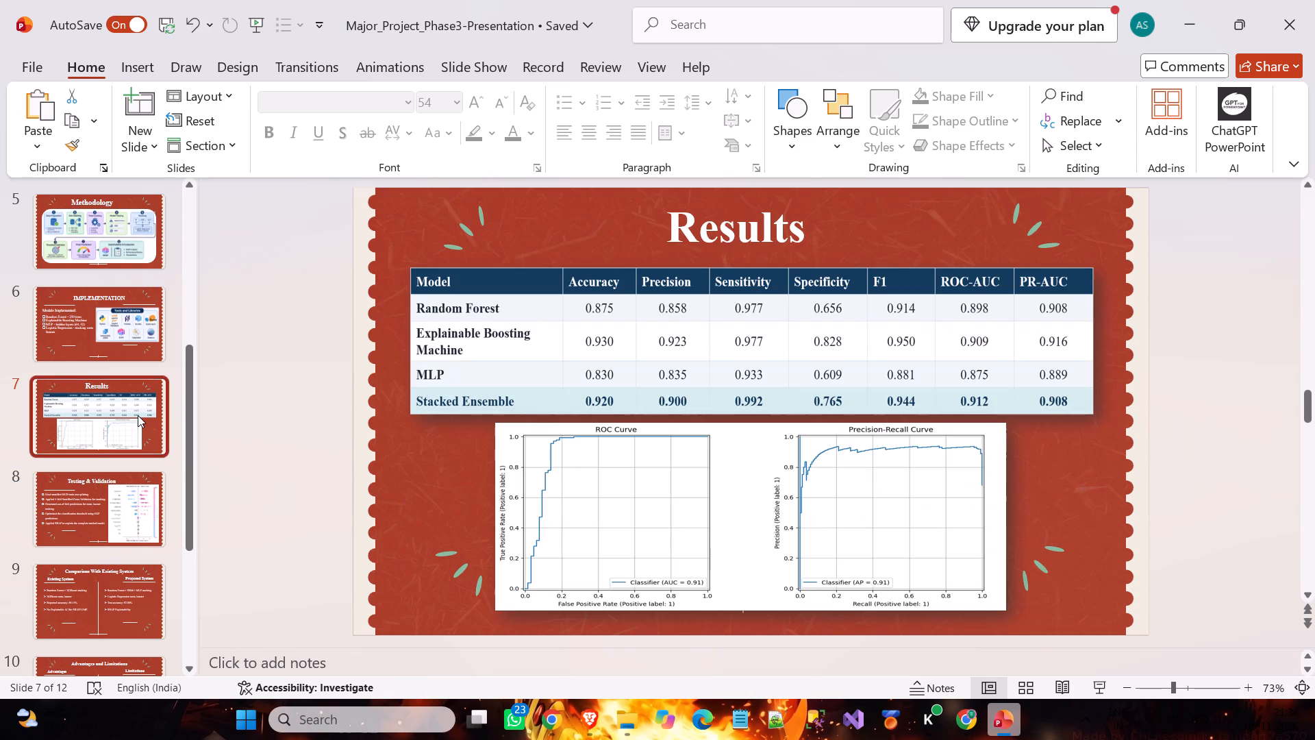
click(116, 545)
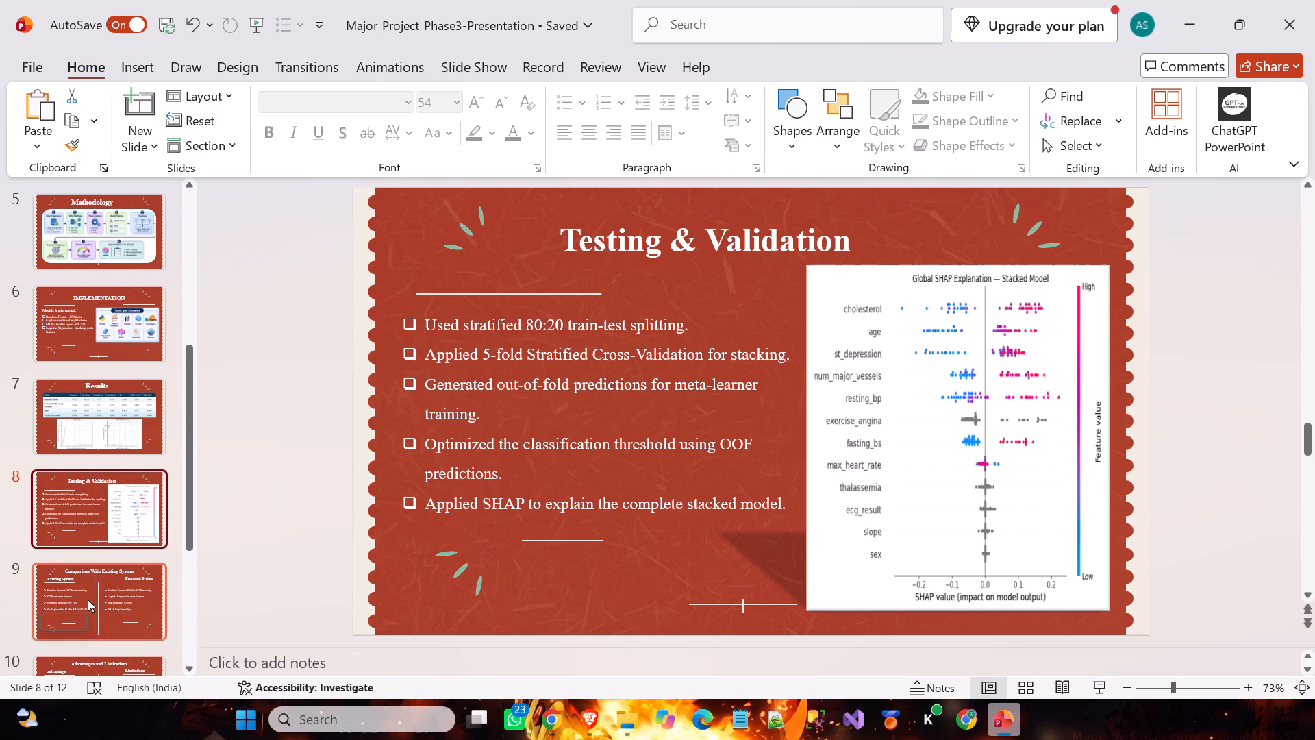
On the Comparison With Existing System slide, raise the title slightly while keeping it centred.
click(88, 600)
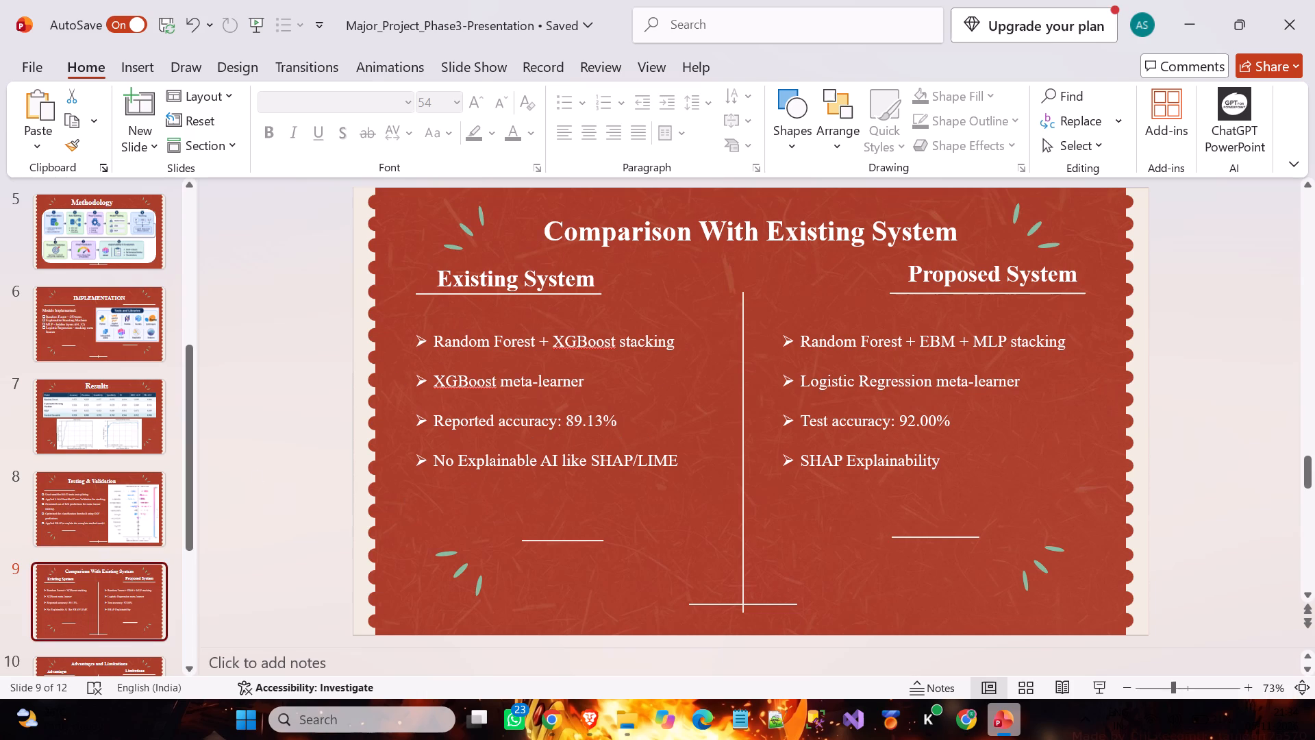
click(703, 233)
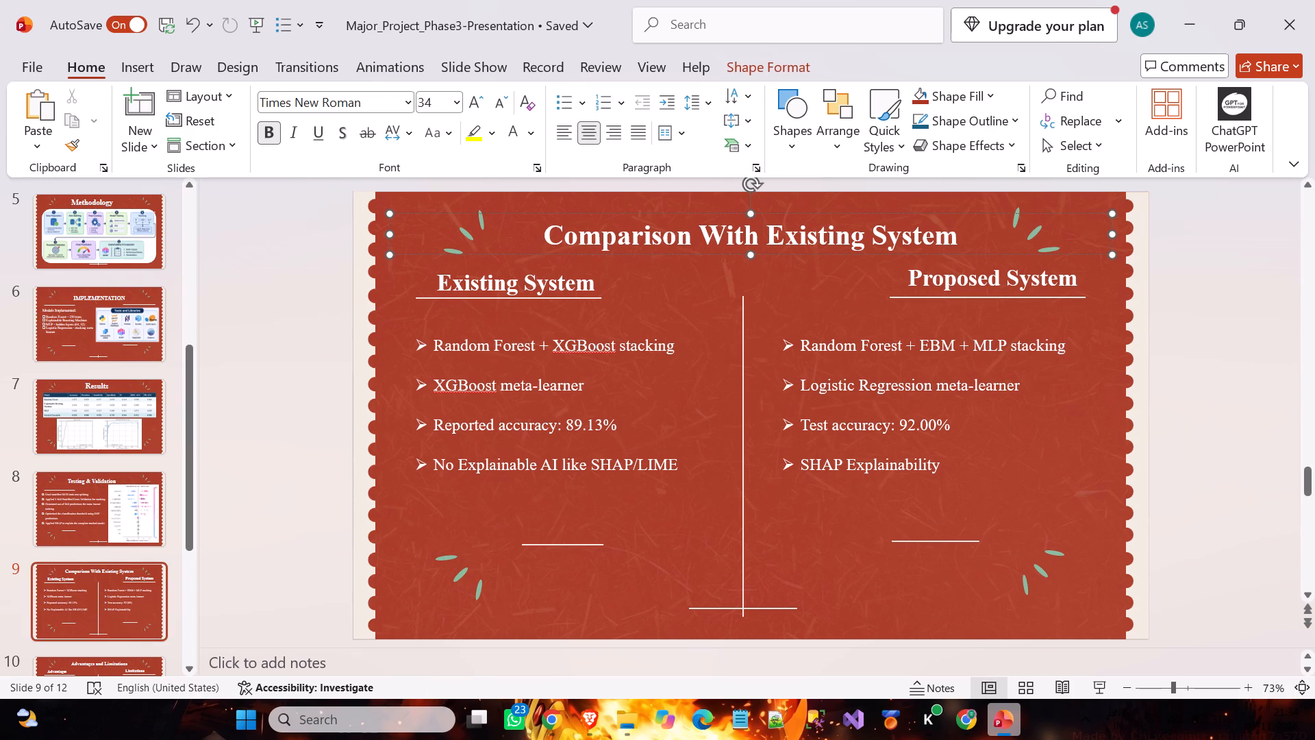
click(700, 256)
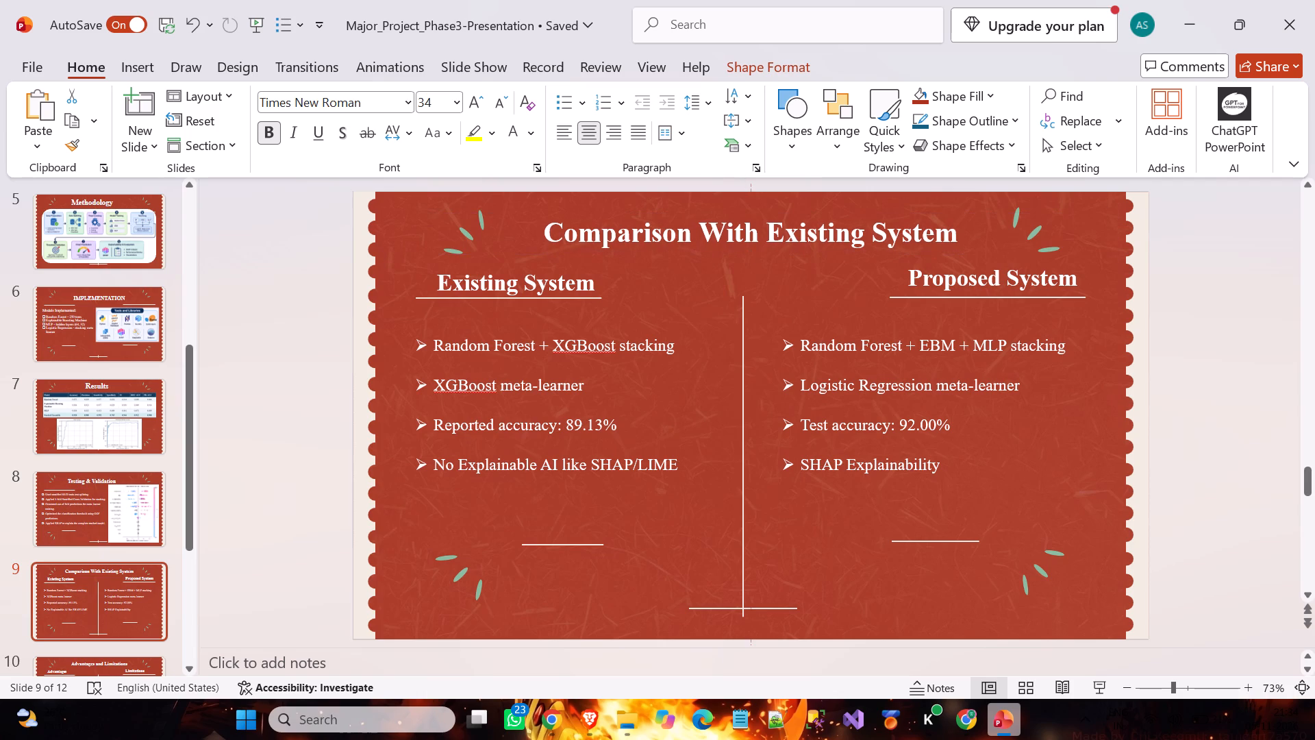
Set the font size of the Comparison With Existing System title to 36.
click(656, 228)
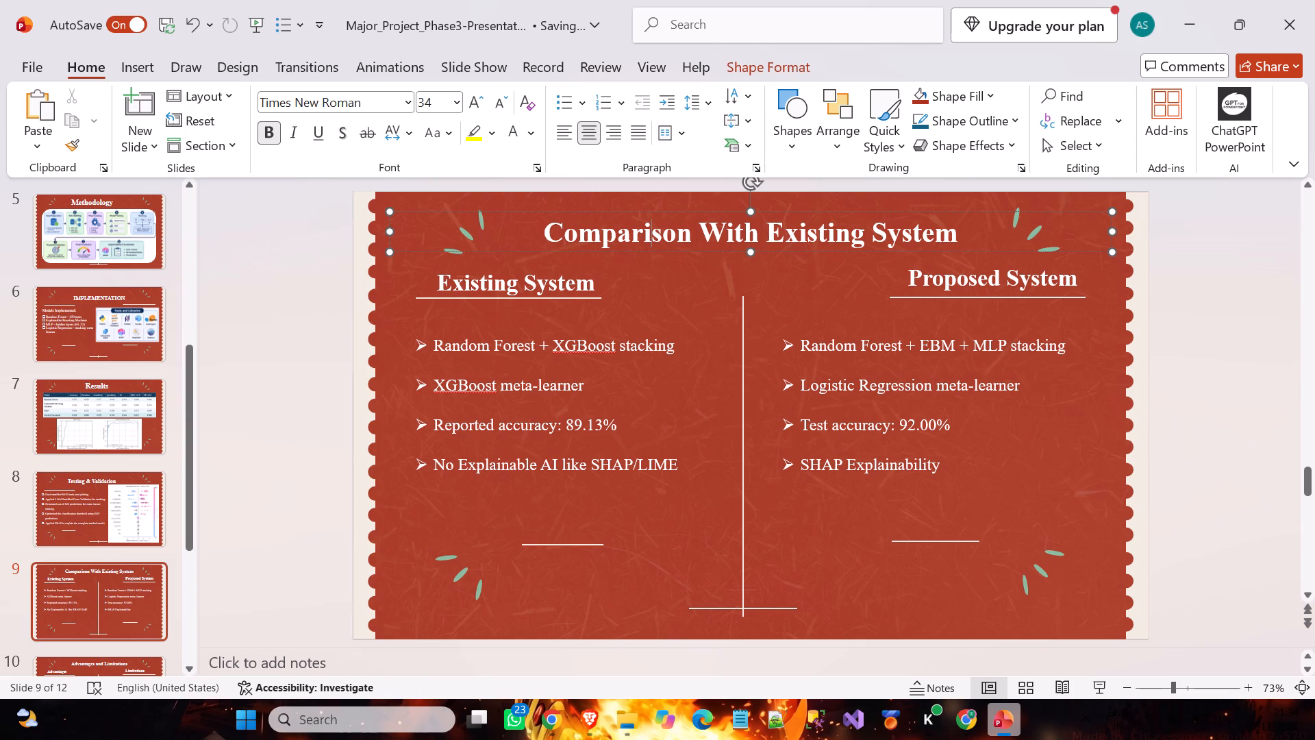
key(ctrl+a)
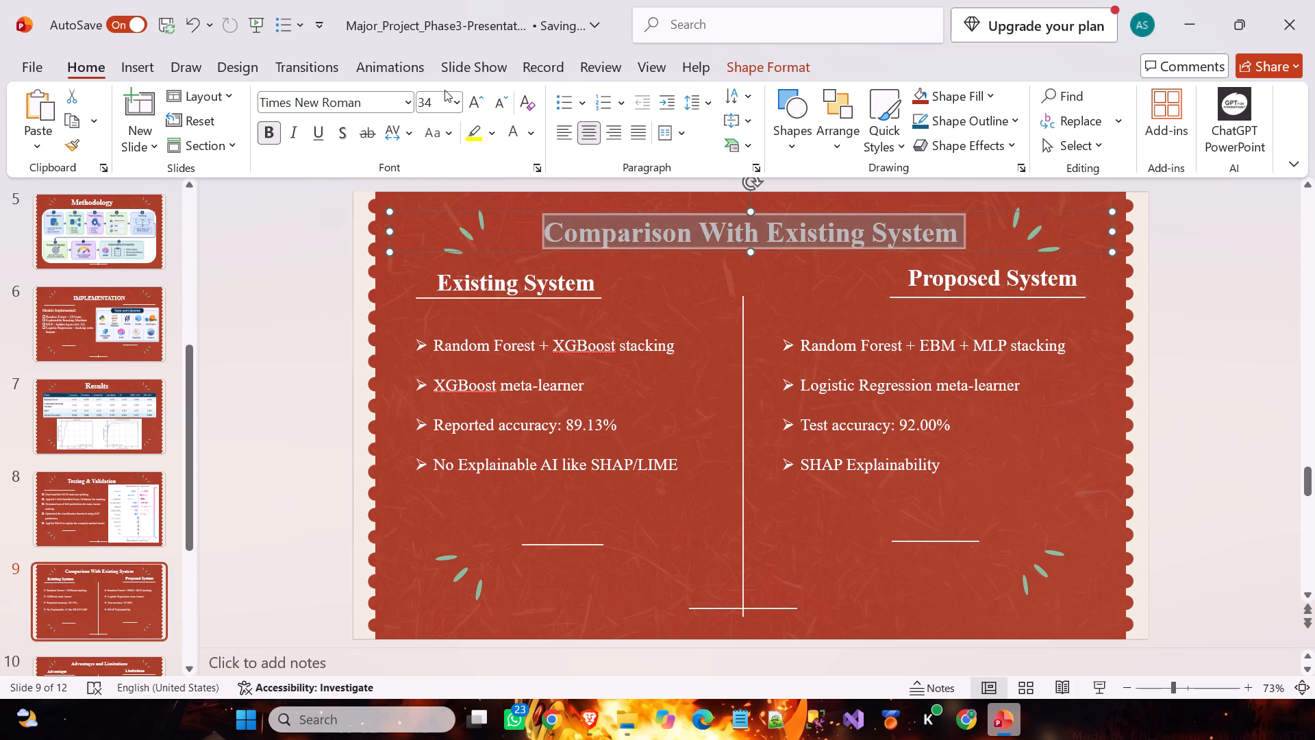
click(438, 96)
text(36)
key(Return)
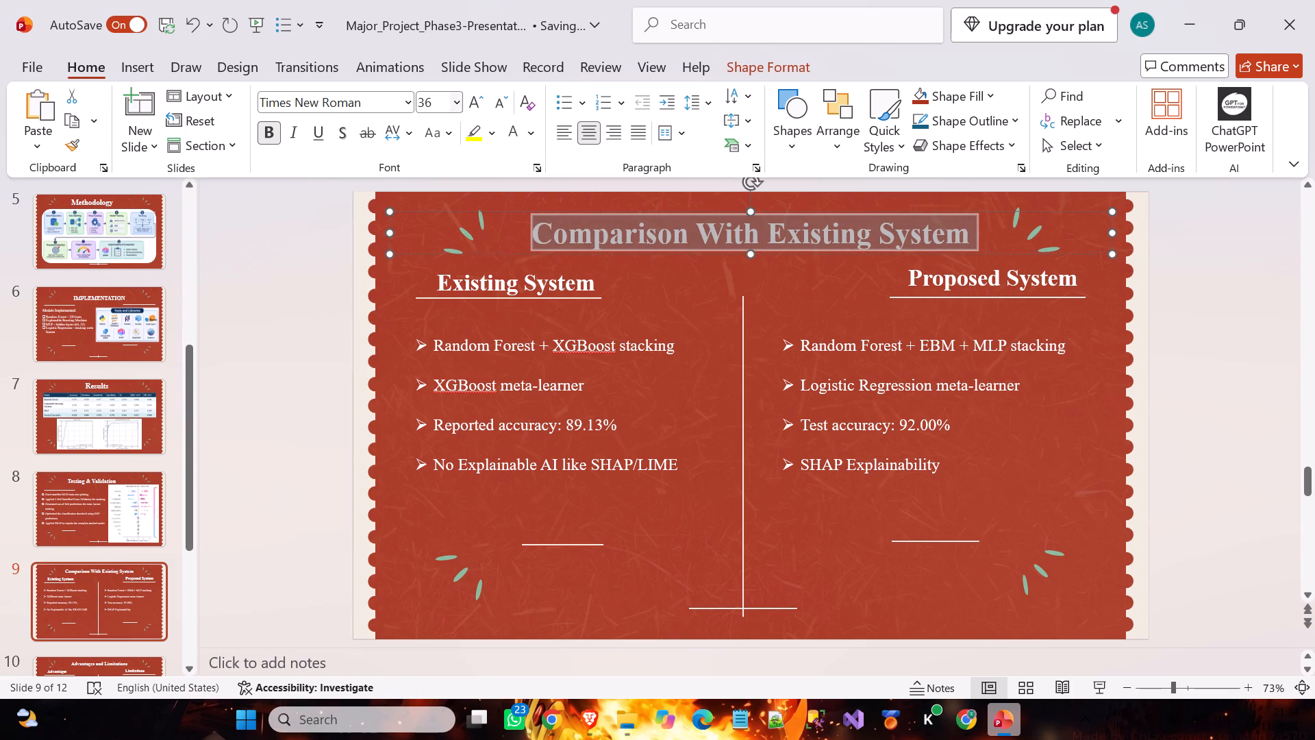
Check the font sizes of the Existing System and Proposed System headings and of the Proposed System bullet list.
click(501, 291)
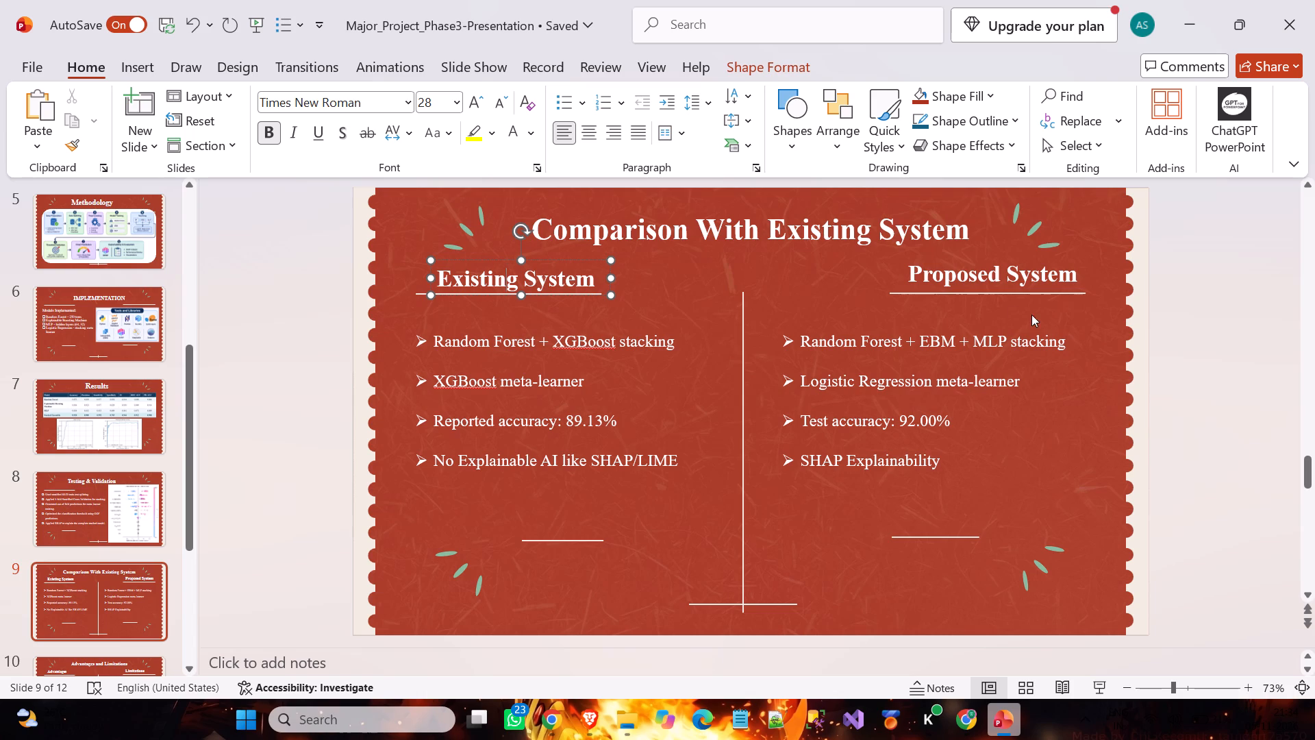
click(986, 277)
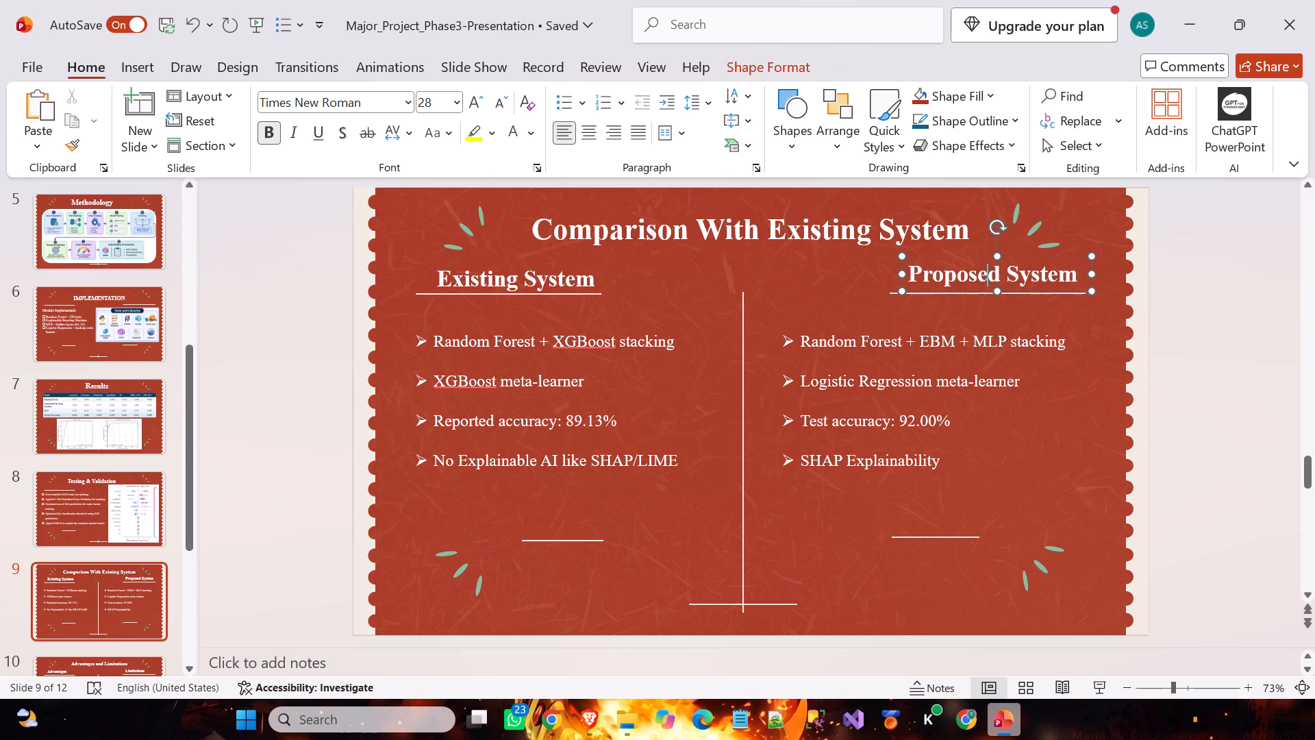
click(914, 398)
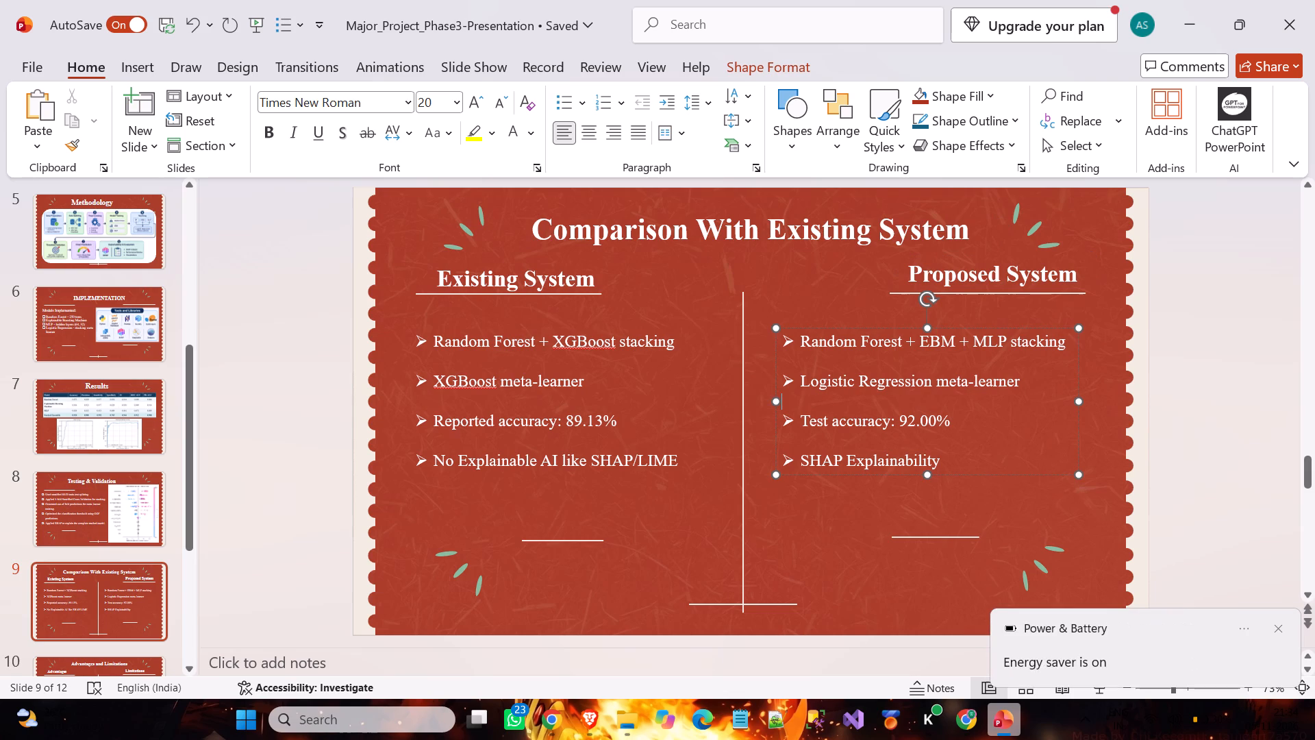
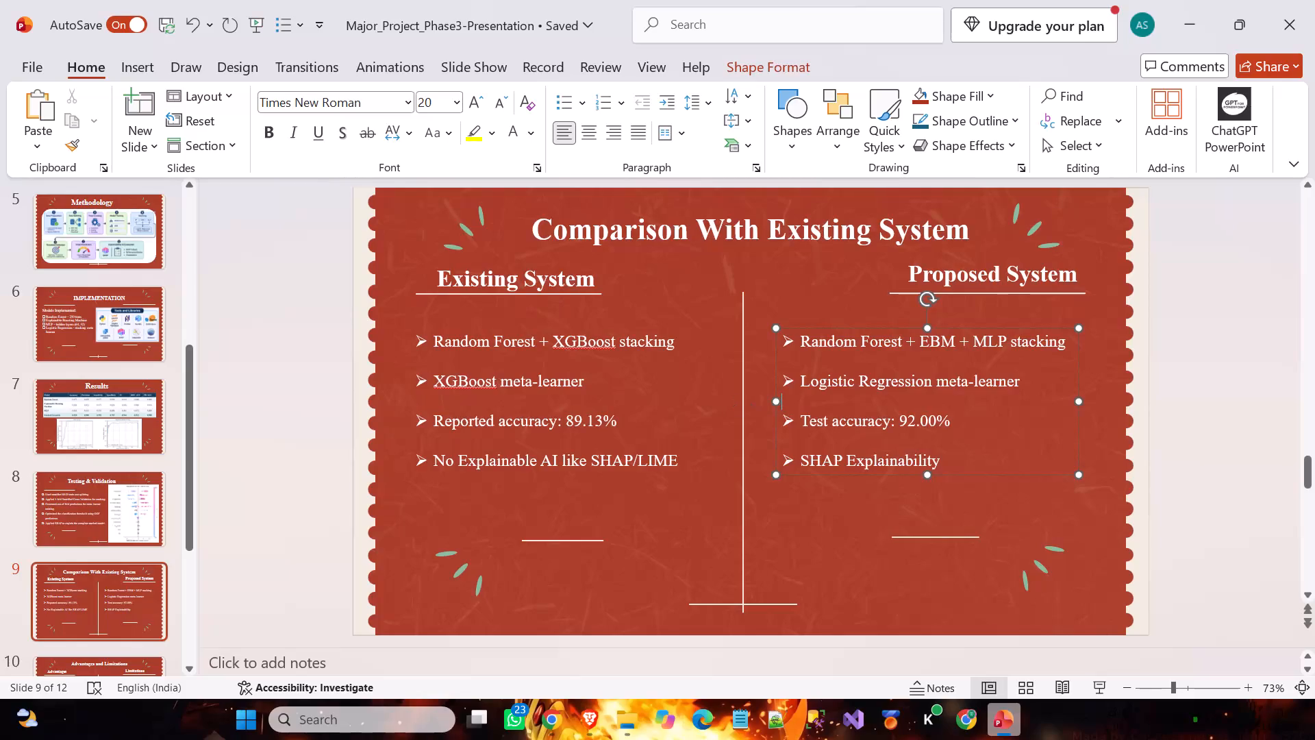
Shift the Proposed System bullet list slightly right, away from the vertical divider, on the Comparison With Existing System slide.
click(672, 394)
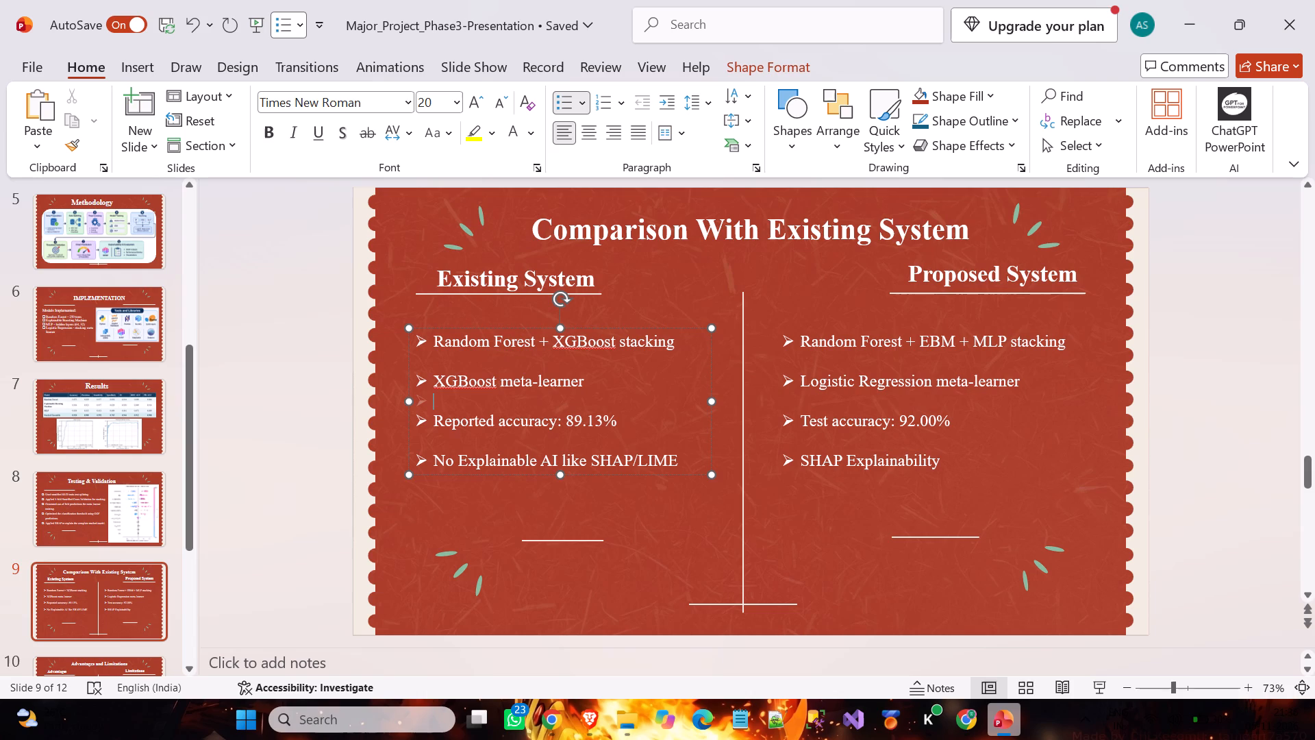
click(931, 454)
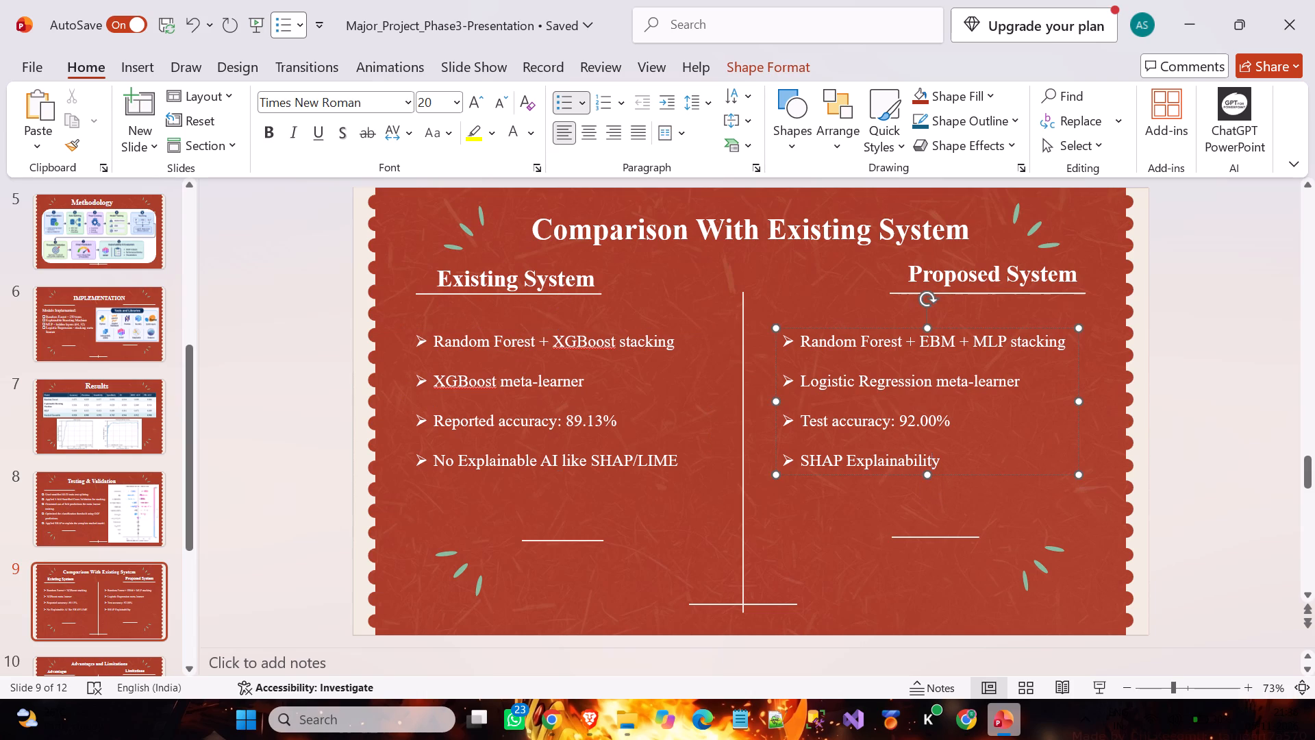
drag(962, 472, 1002, 473)
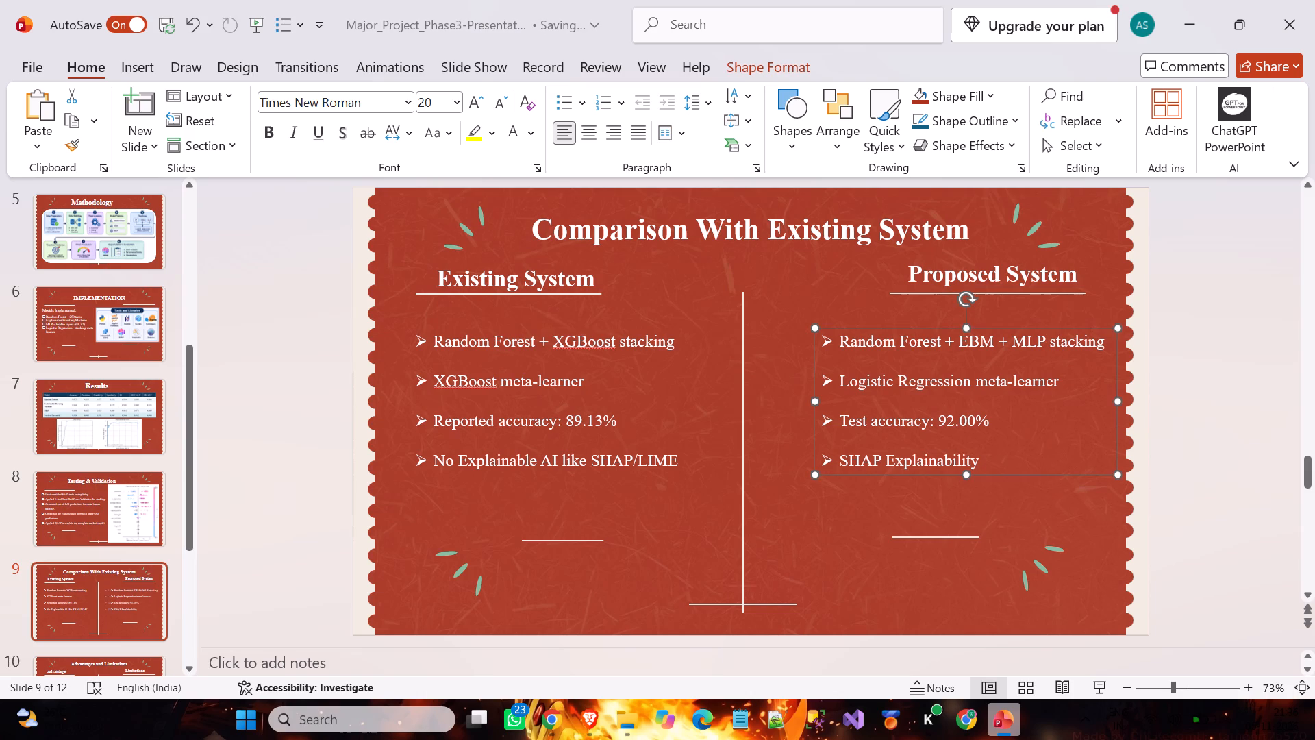
click(1216, 434)
On the Advantages and Limitations slide, set the font size of the title to 36.
key(Down)
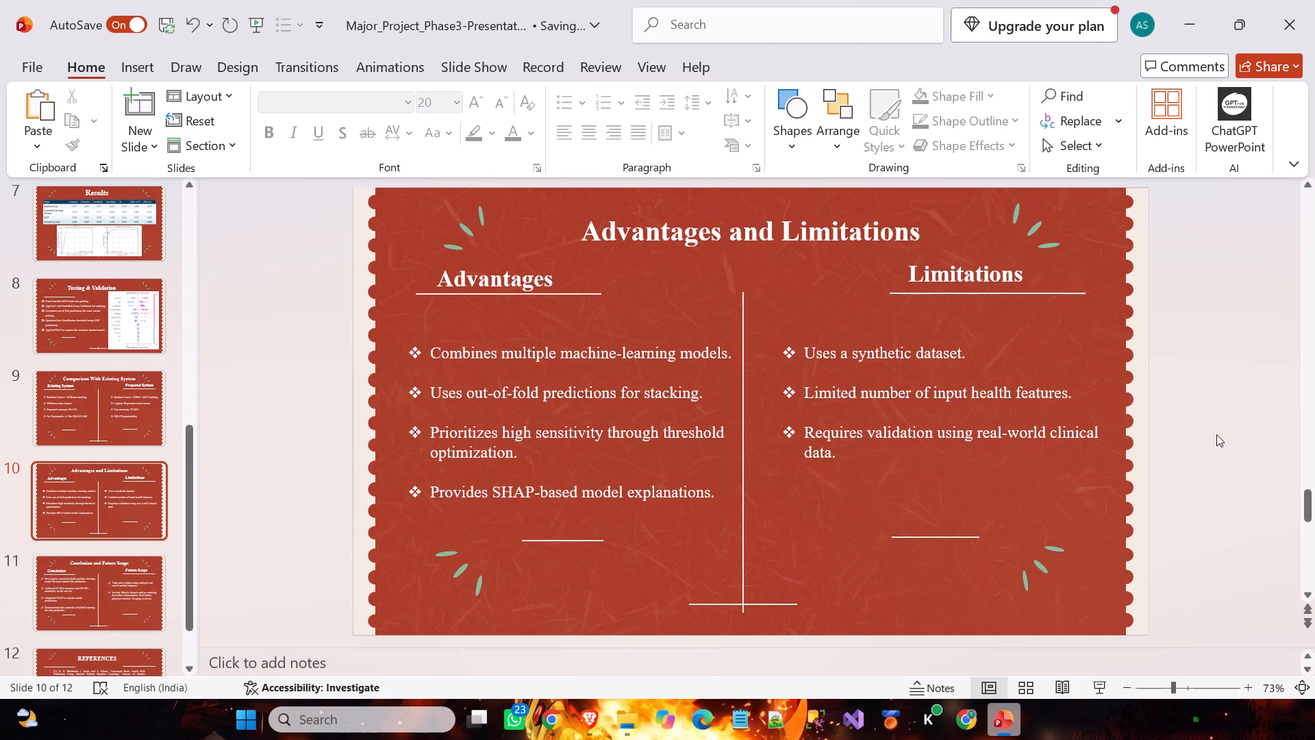
click(823, 227)
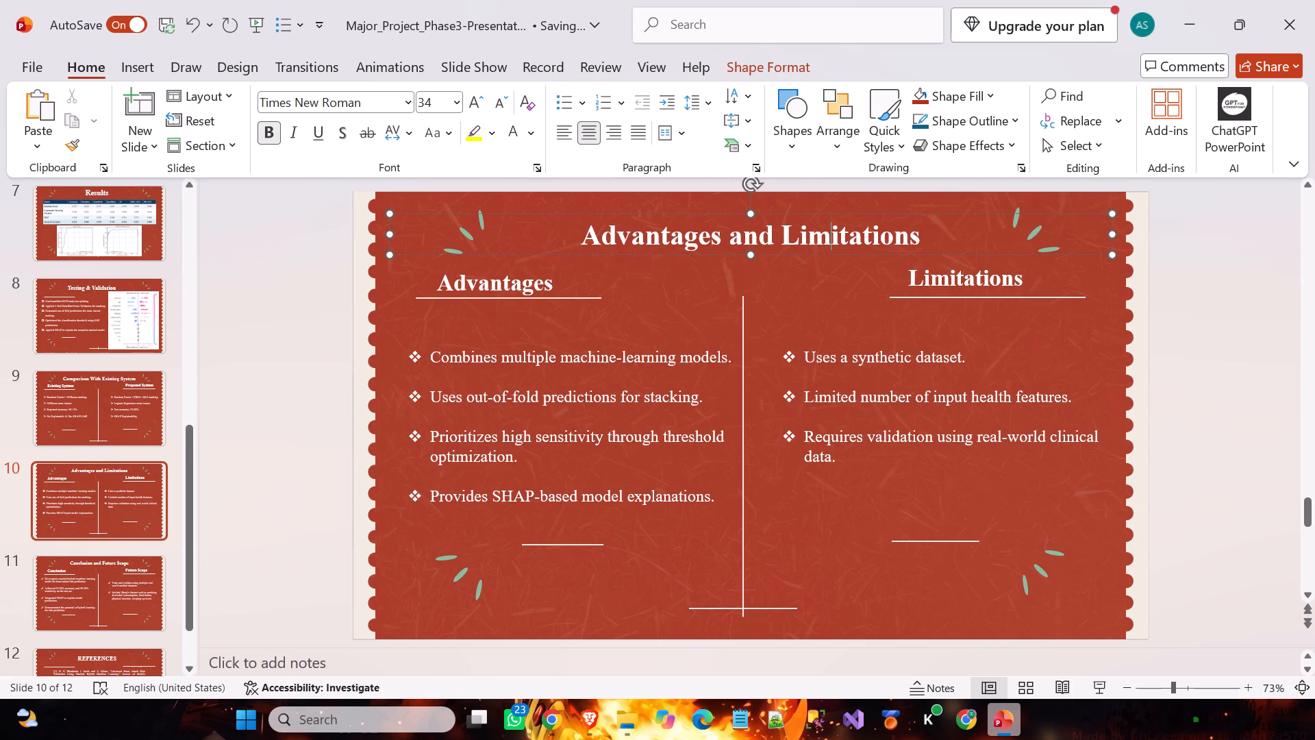
key(ctrl+a)
click(431, 103)
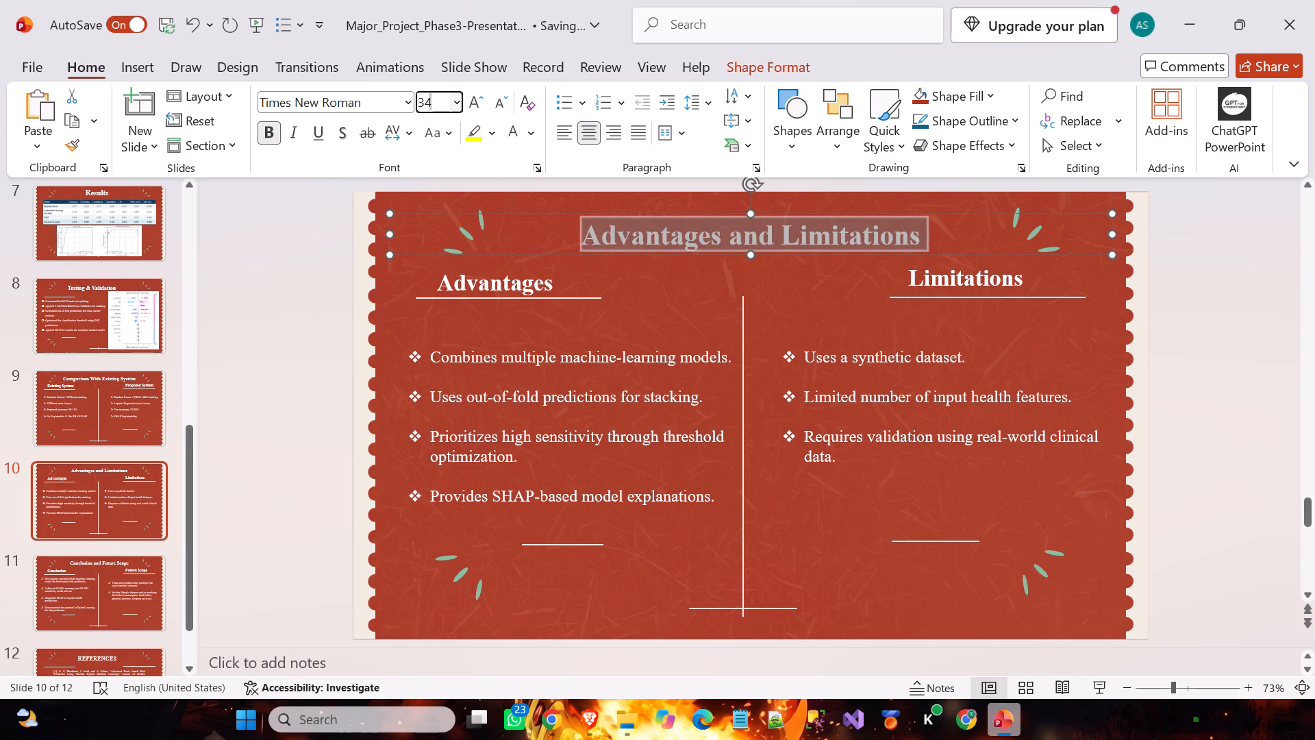
text(36)
key(Return)
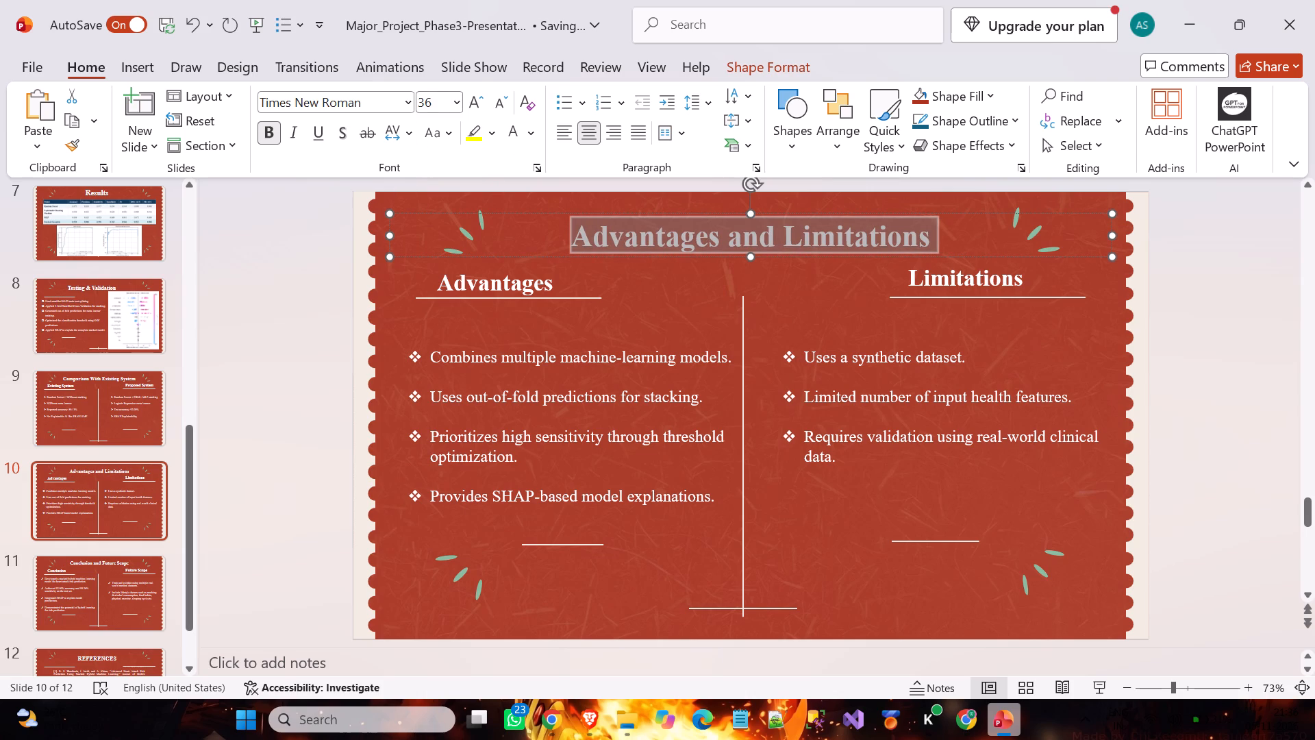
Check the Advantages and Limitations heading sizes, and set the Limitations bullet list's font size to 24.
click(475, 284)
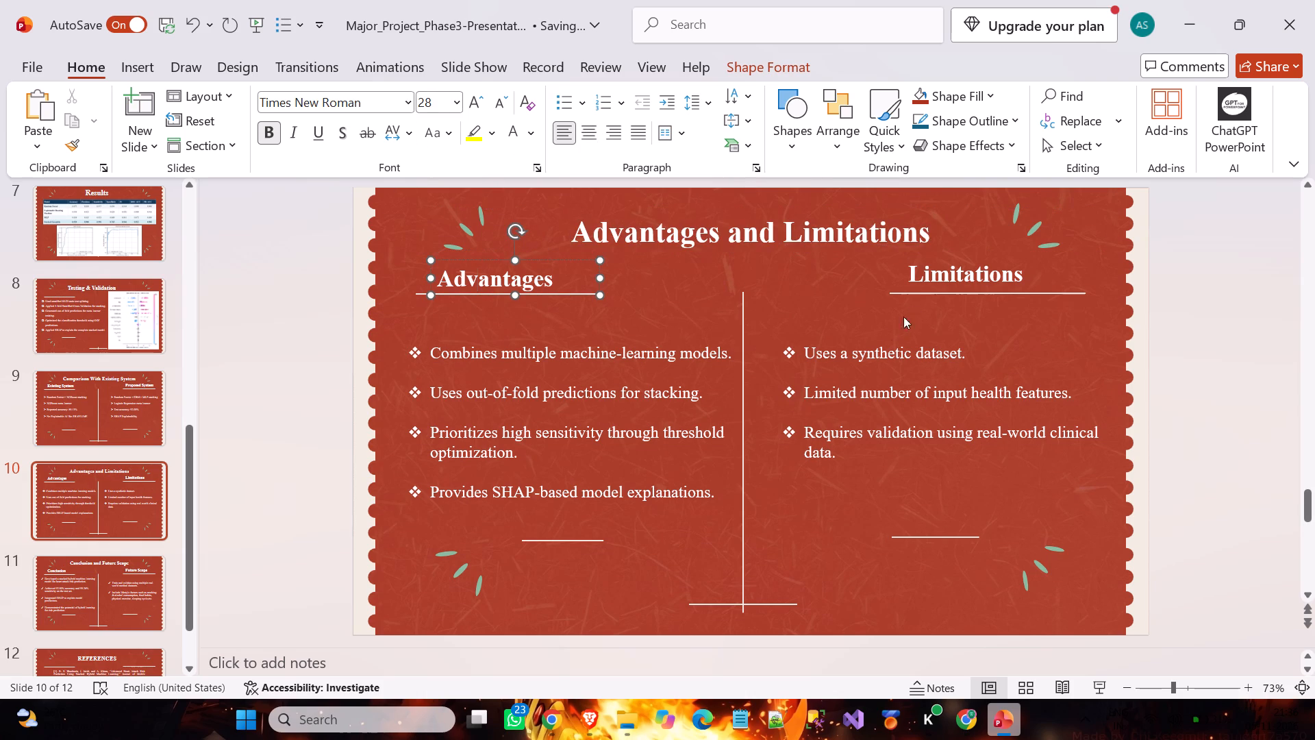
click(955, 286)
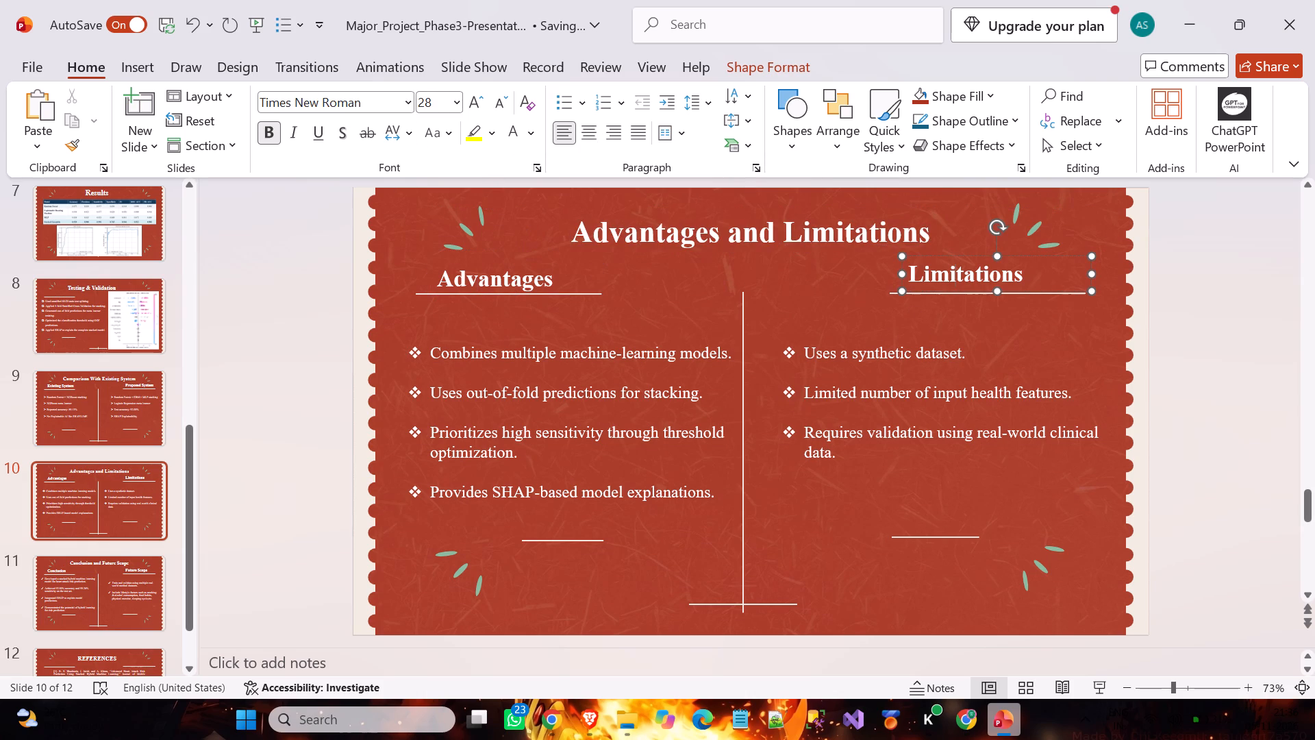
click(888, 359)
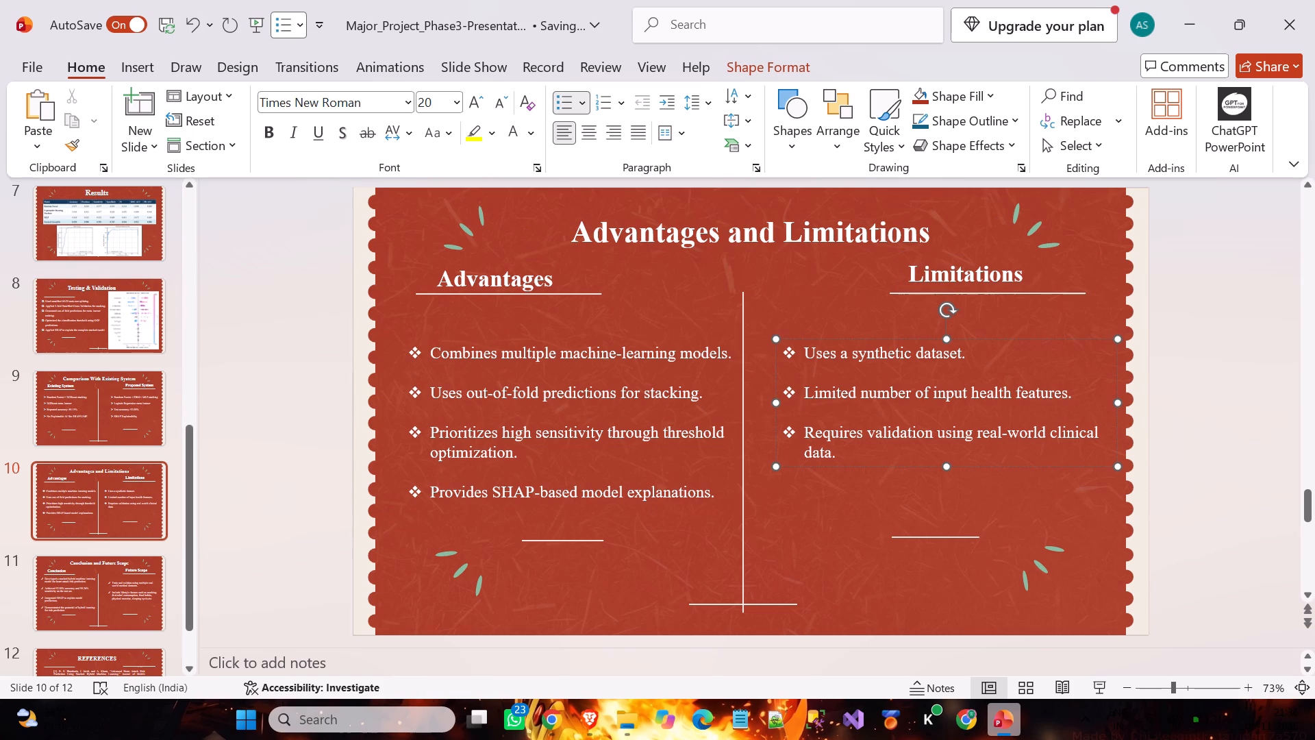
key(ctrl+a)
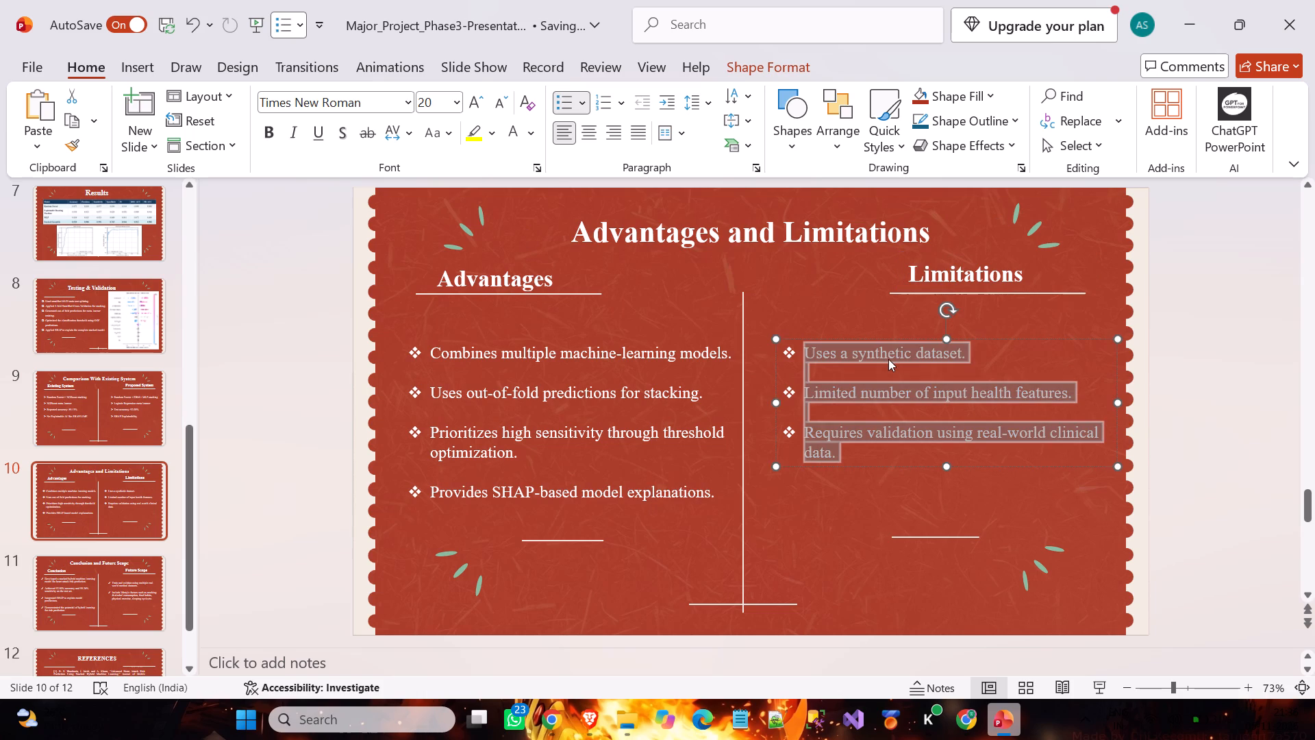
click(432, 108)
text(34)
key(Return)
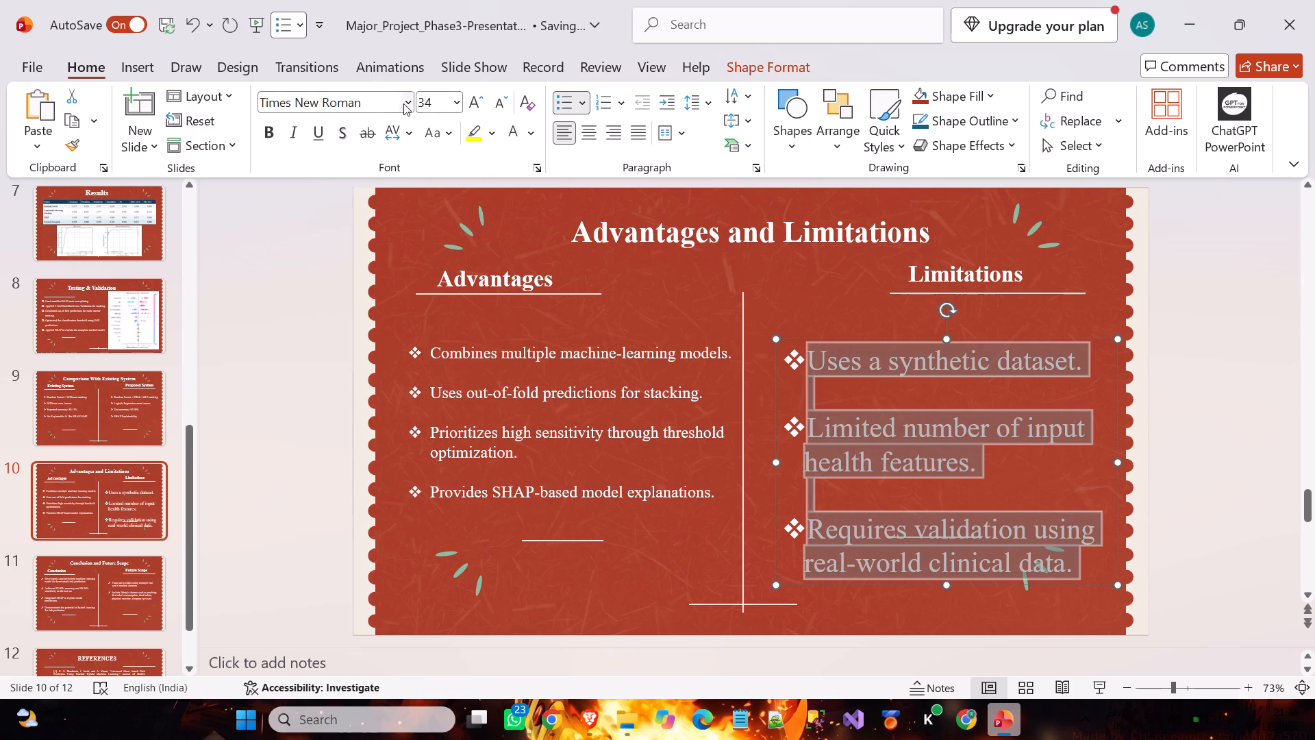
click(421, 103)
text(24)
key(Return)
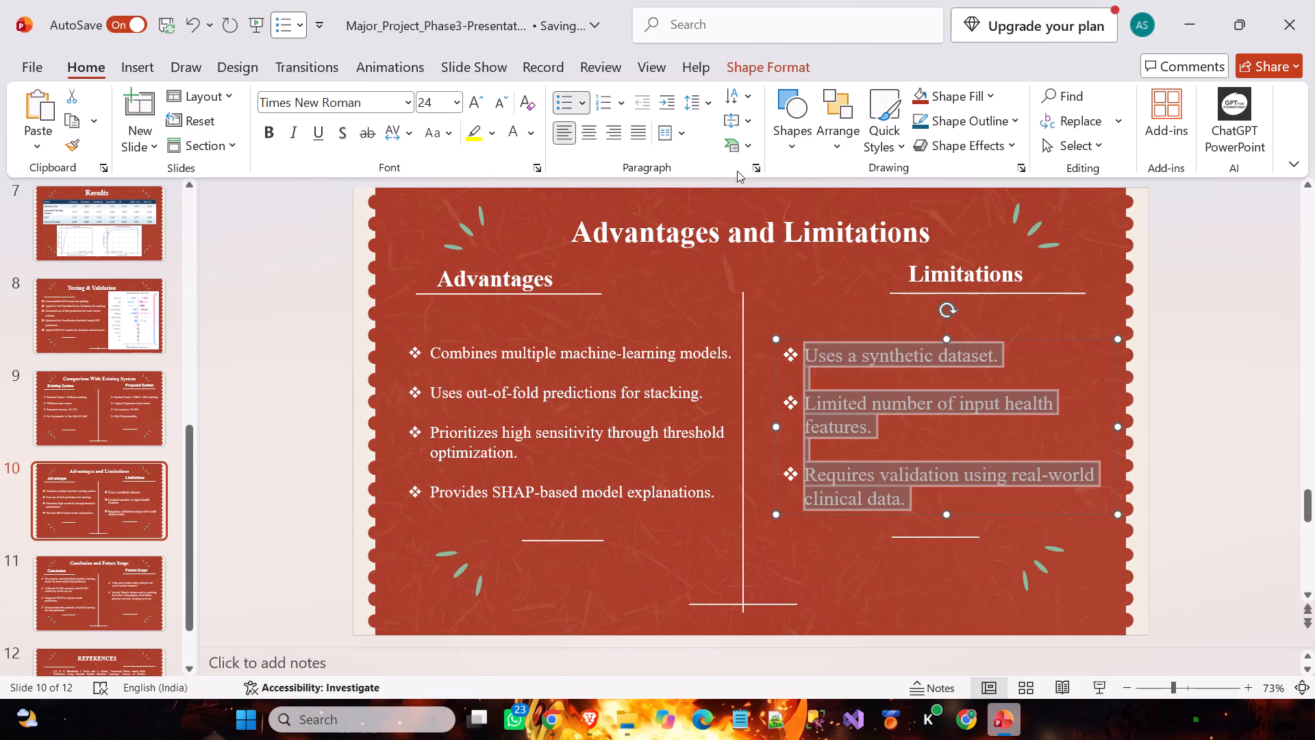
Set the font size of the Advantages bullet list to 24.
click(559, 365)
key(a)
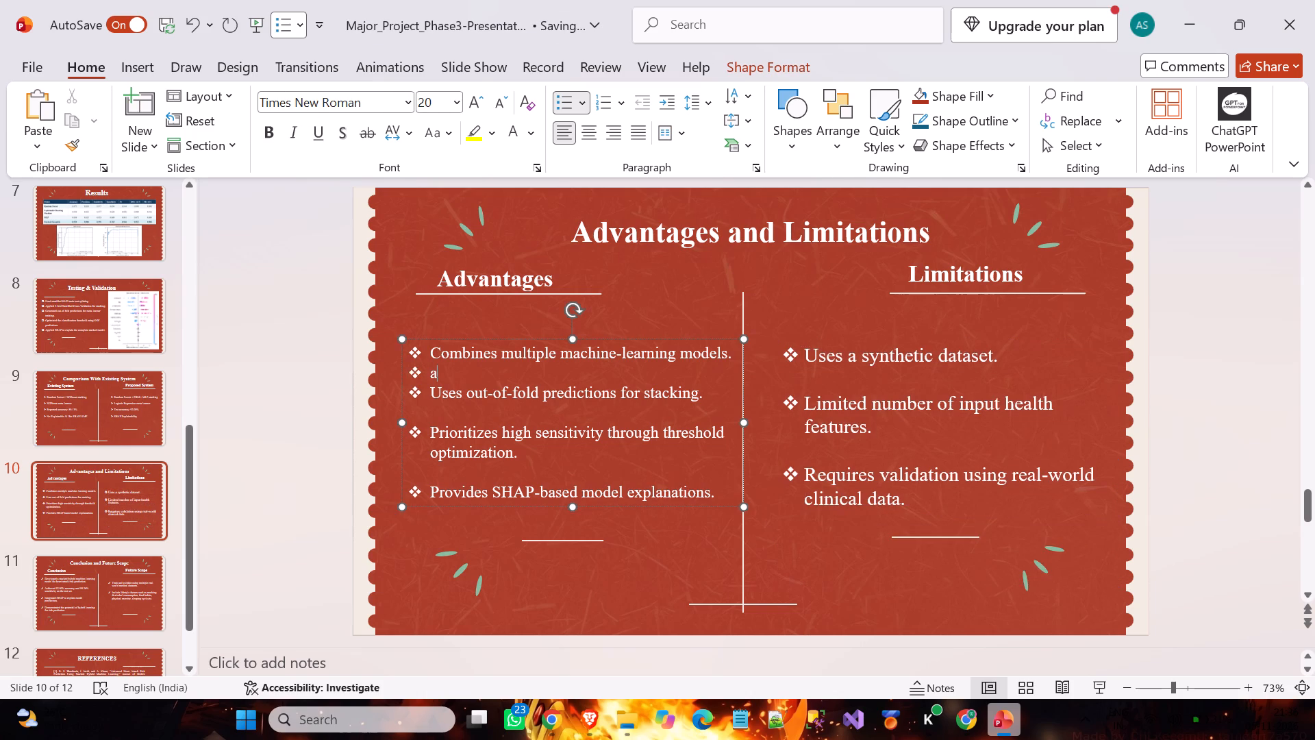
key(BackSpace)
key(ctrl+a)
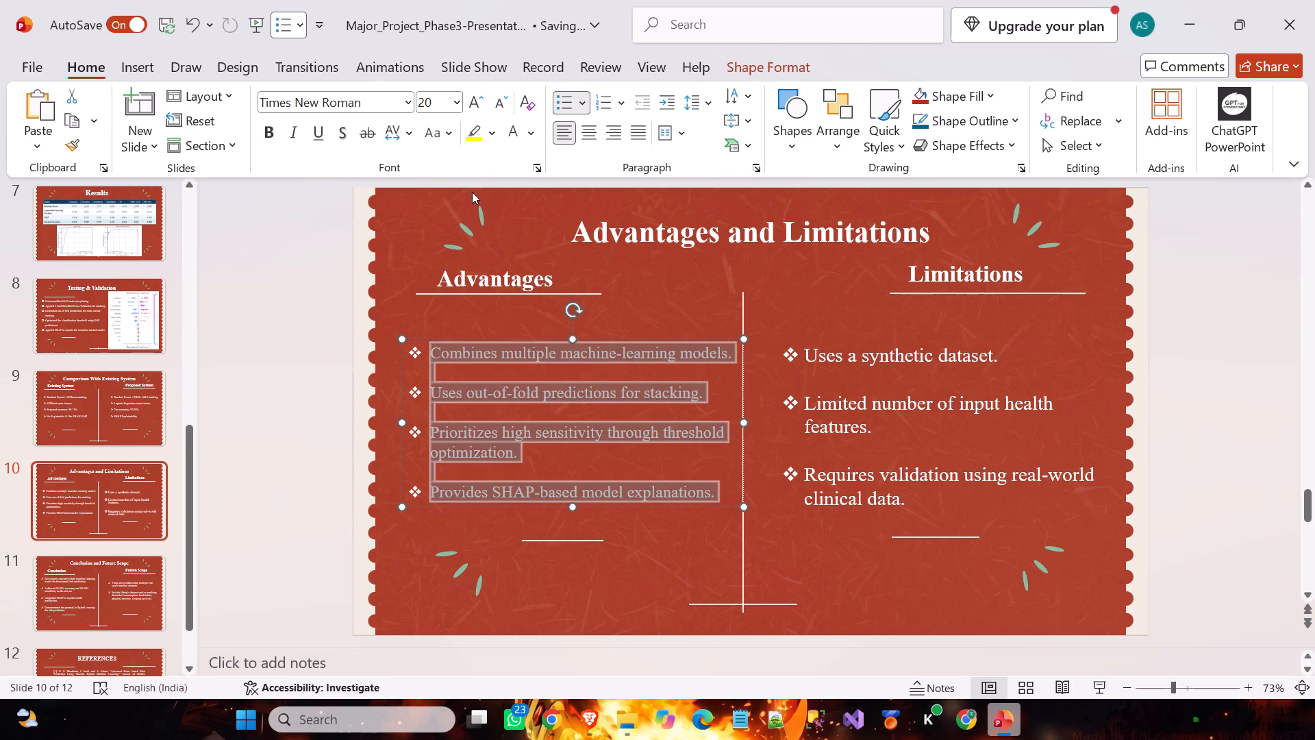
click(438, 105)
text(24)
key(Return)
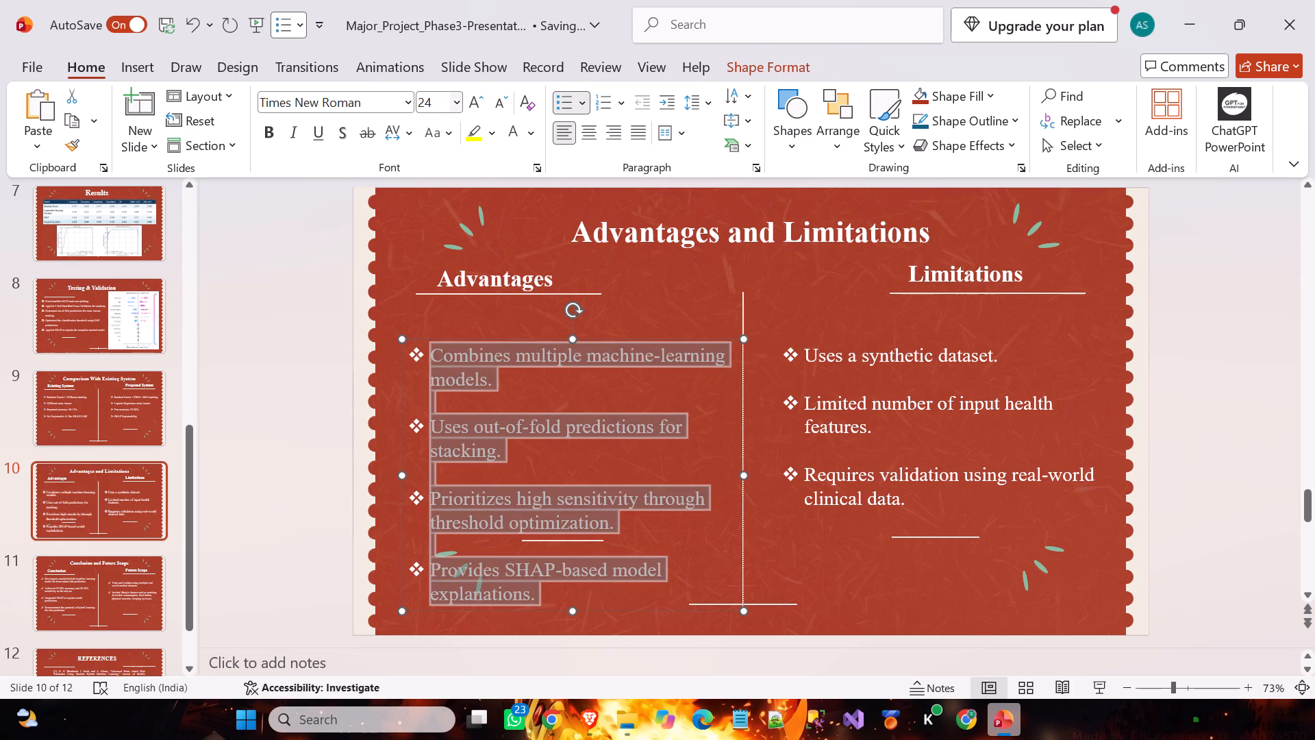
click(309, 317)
Move the Advantages bullet list up so it starts just below the underline of its heading.
click(558, 401)
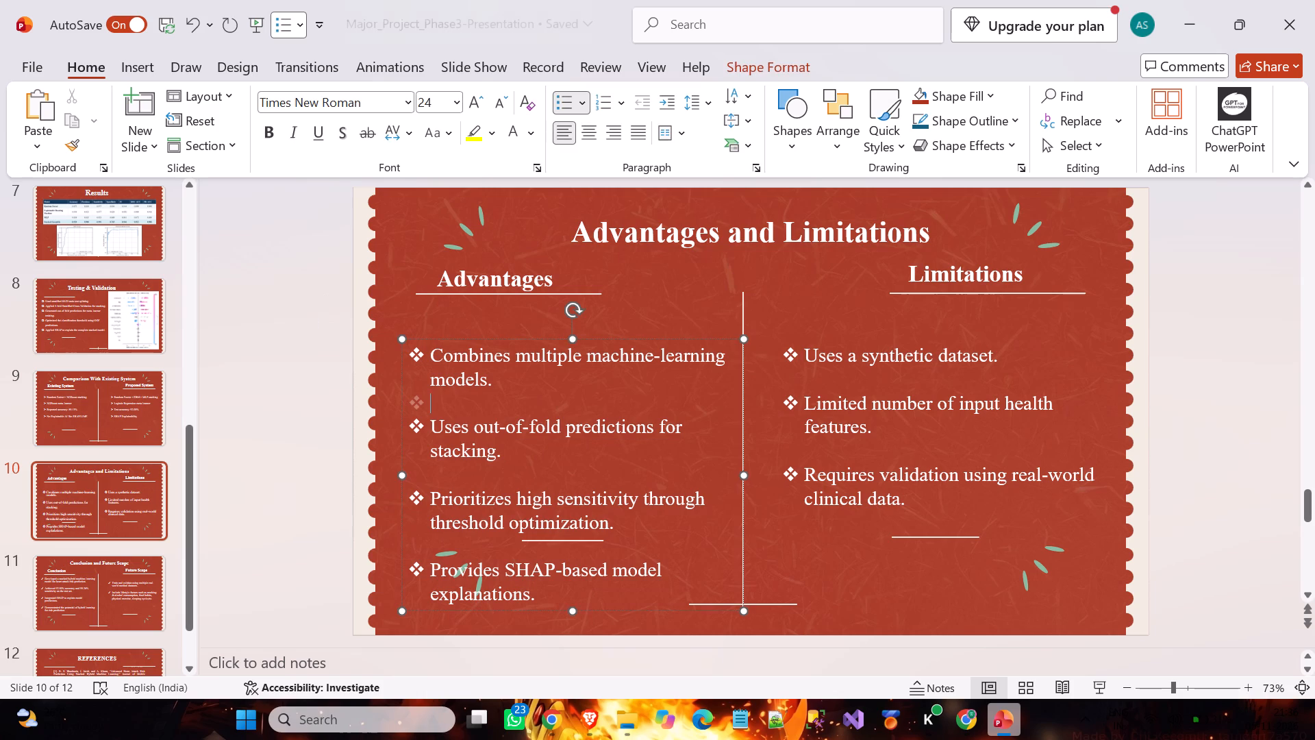
drag(627, 336, 627, 314)
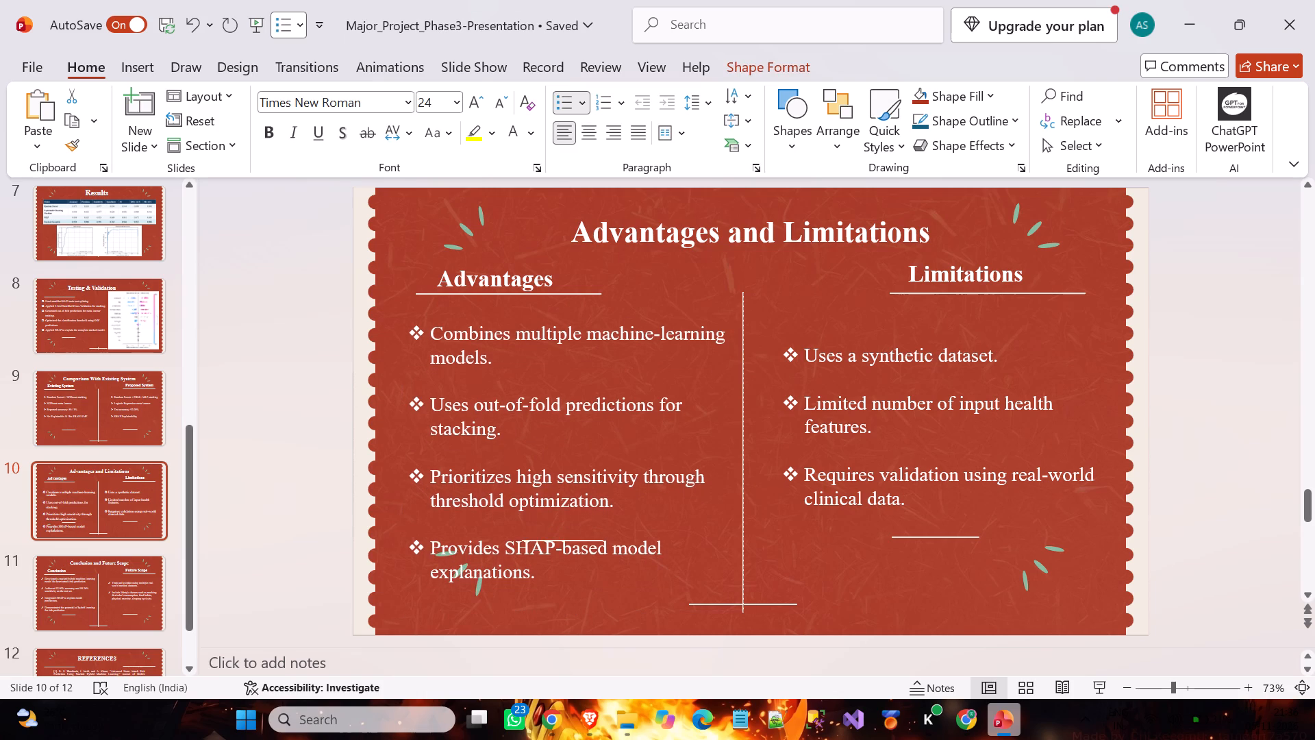
drag(627, 314, 626, 304)
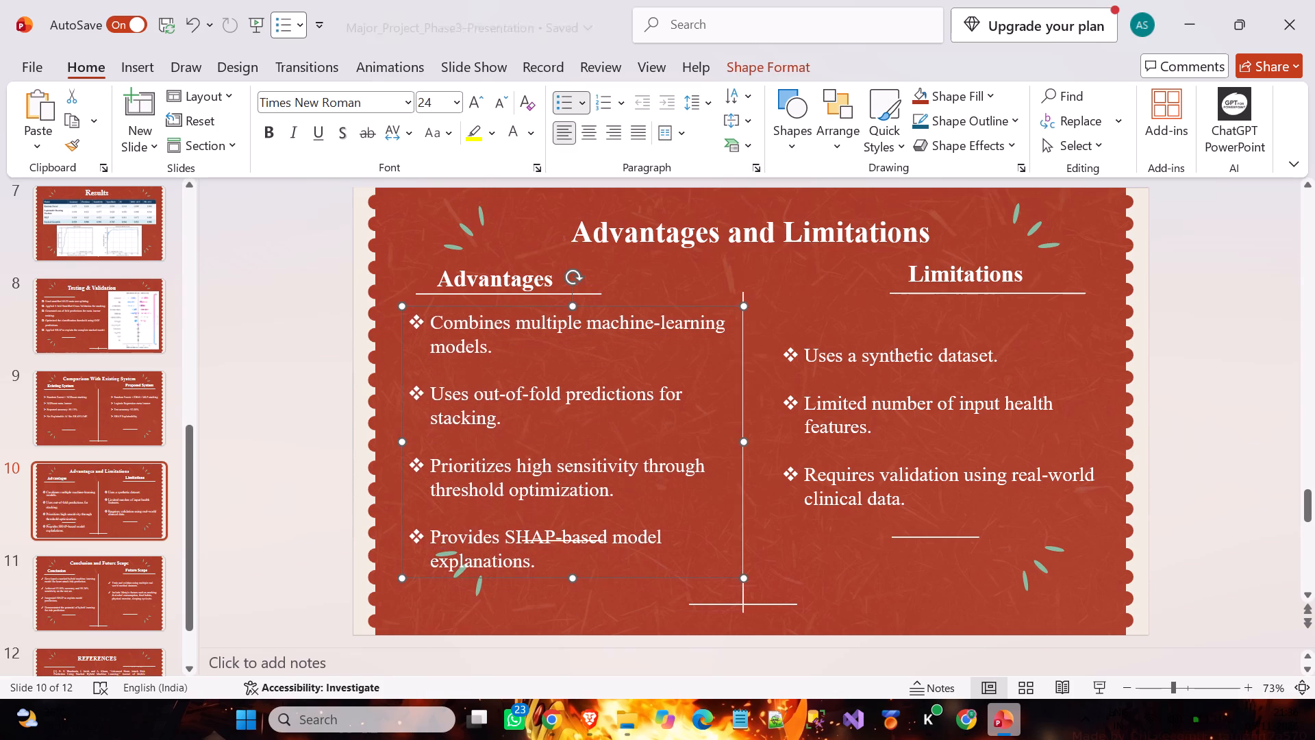
Set the font size of the whole Advantages bullet list to 22.
click(634, 373)
key(ctrl+a)
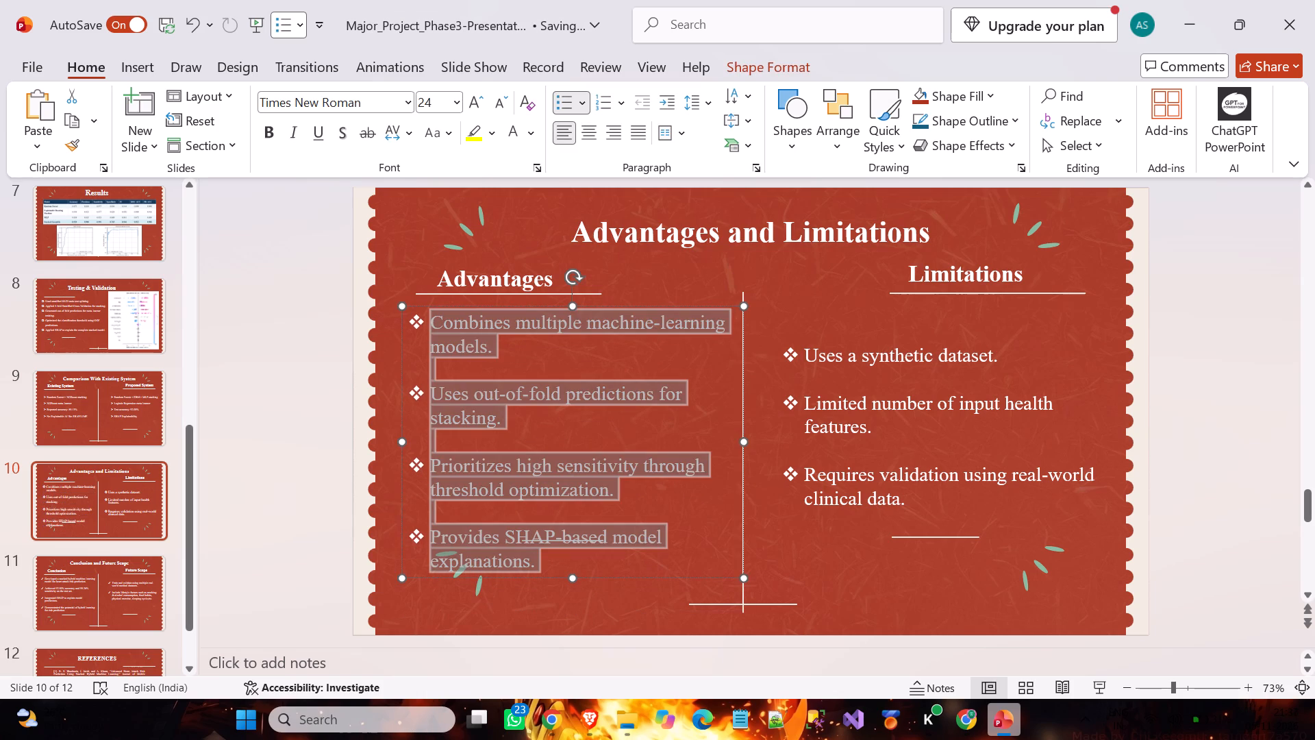
click(432, 101)
text(22)
key(Return)
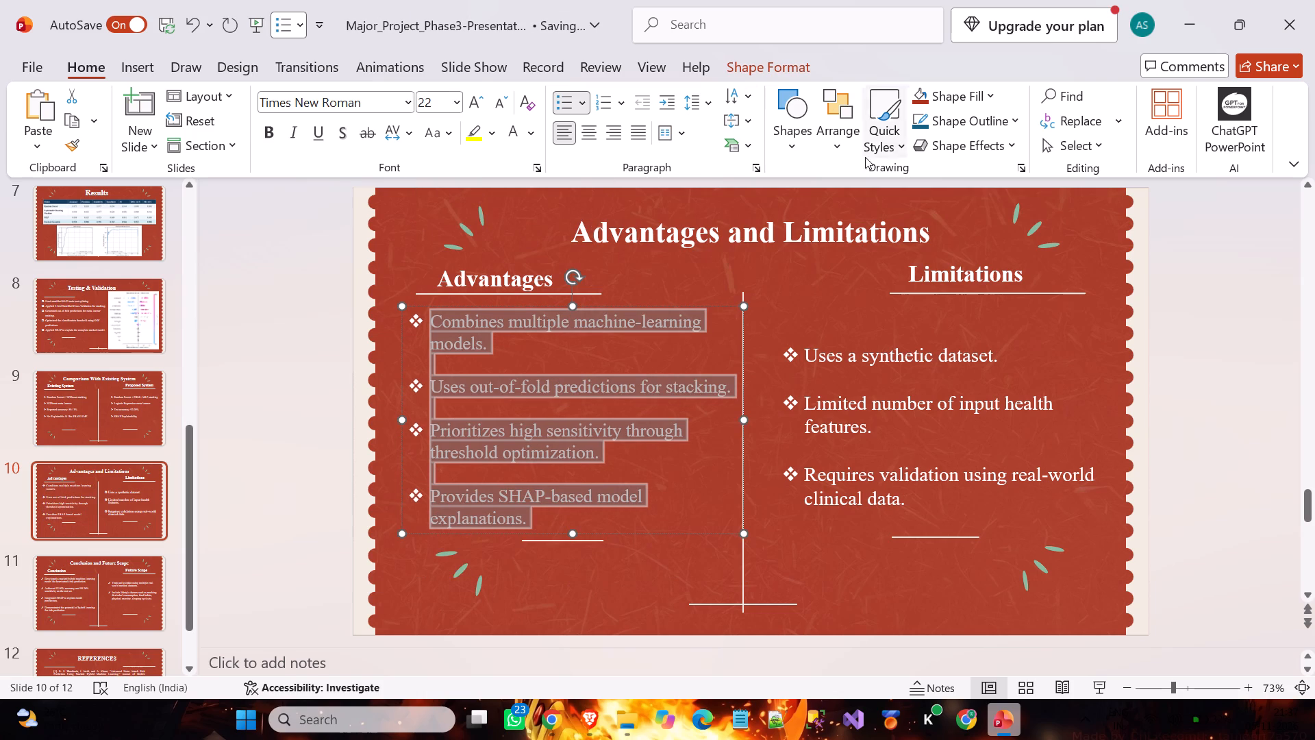
Set the font size of the whole Limitations bullet list to 22.
click(896, 338)
click(921, 412)
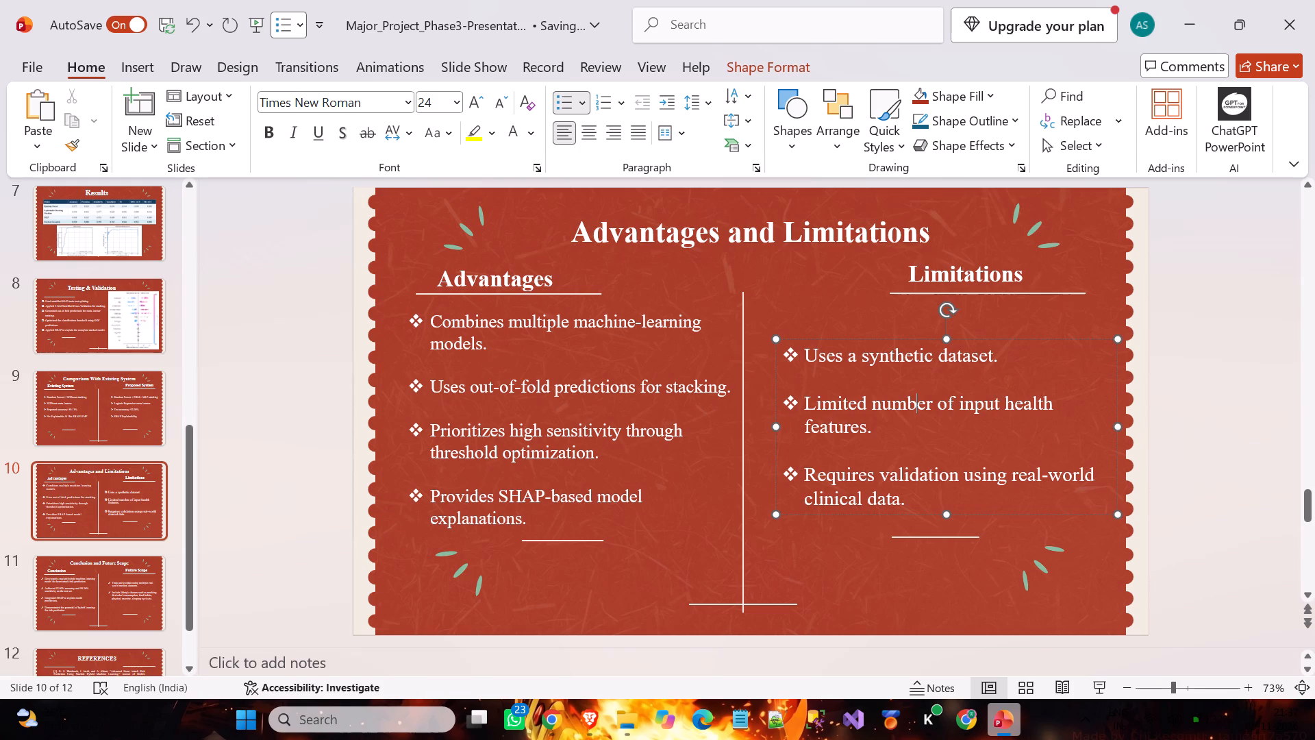
key(ctrl+a)
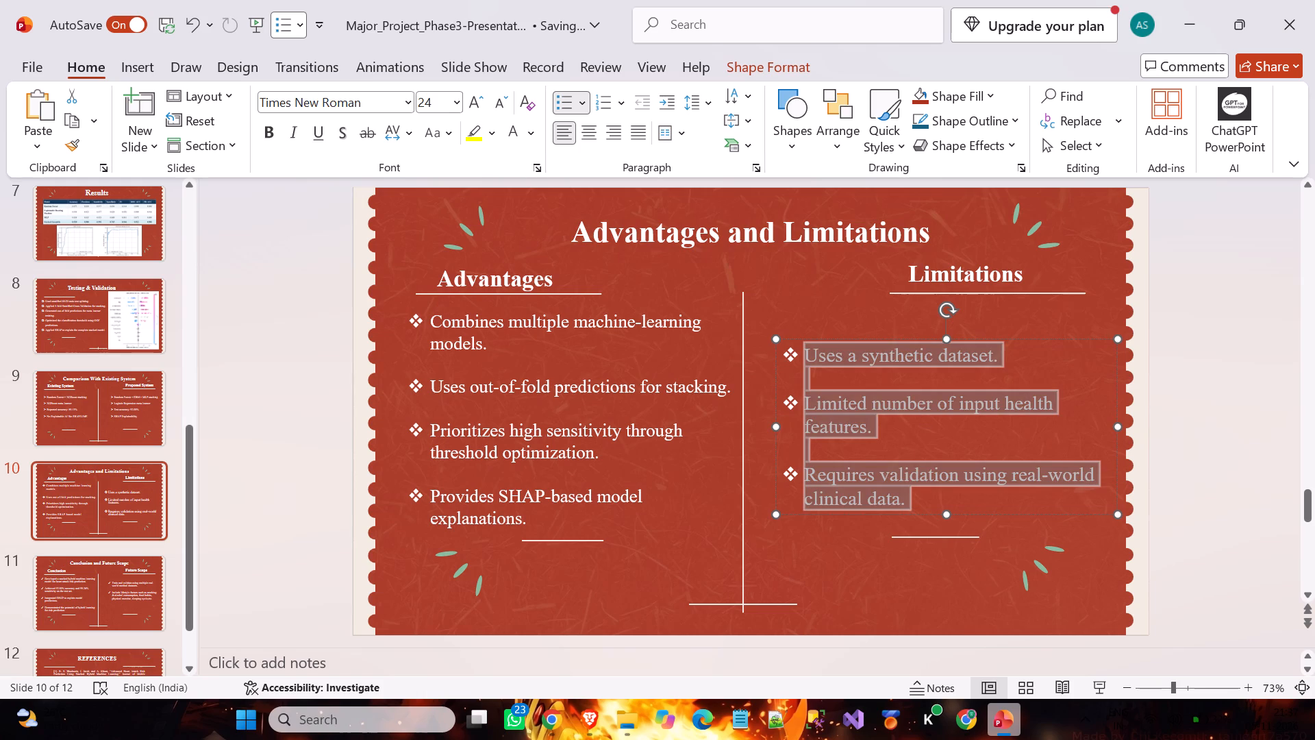
click(444, 101)
text(22)
key(Return)
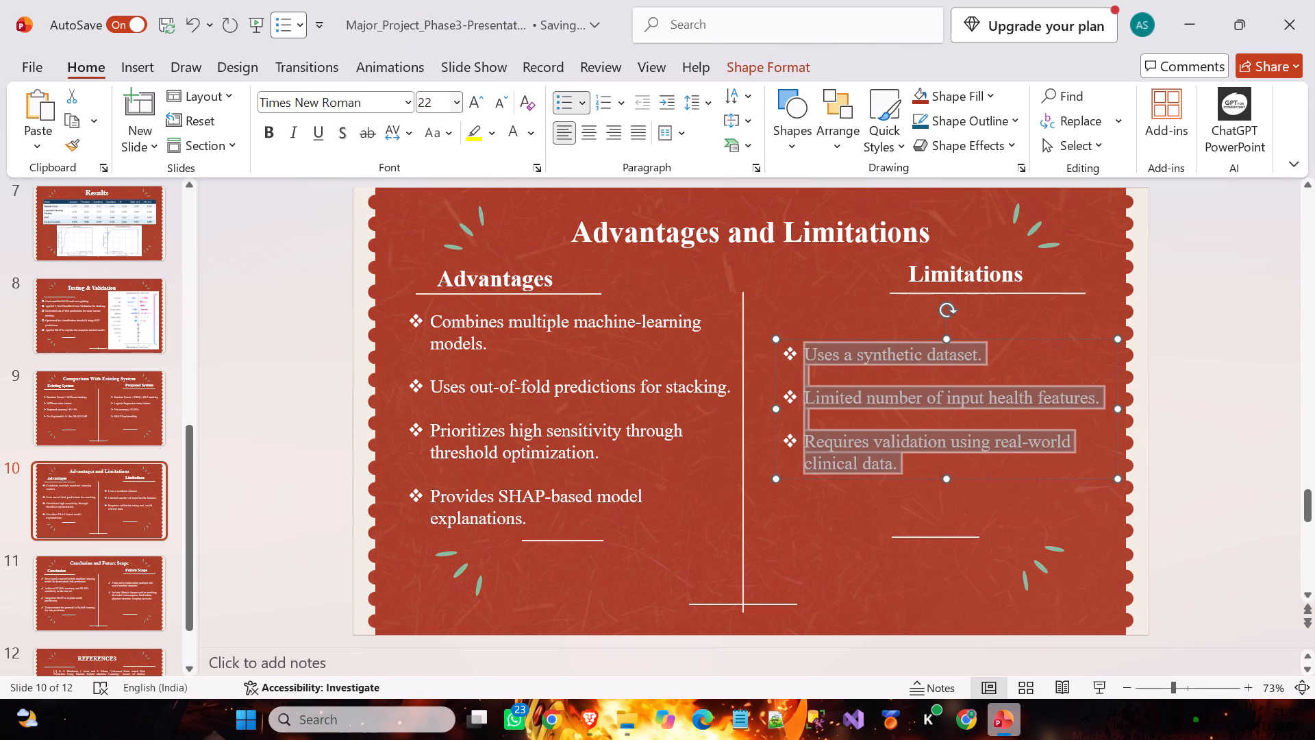
Move the Limitations bullet list up closer to its heading and slightly right, away from the vertical divider.
click(610, 367)
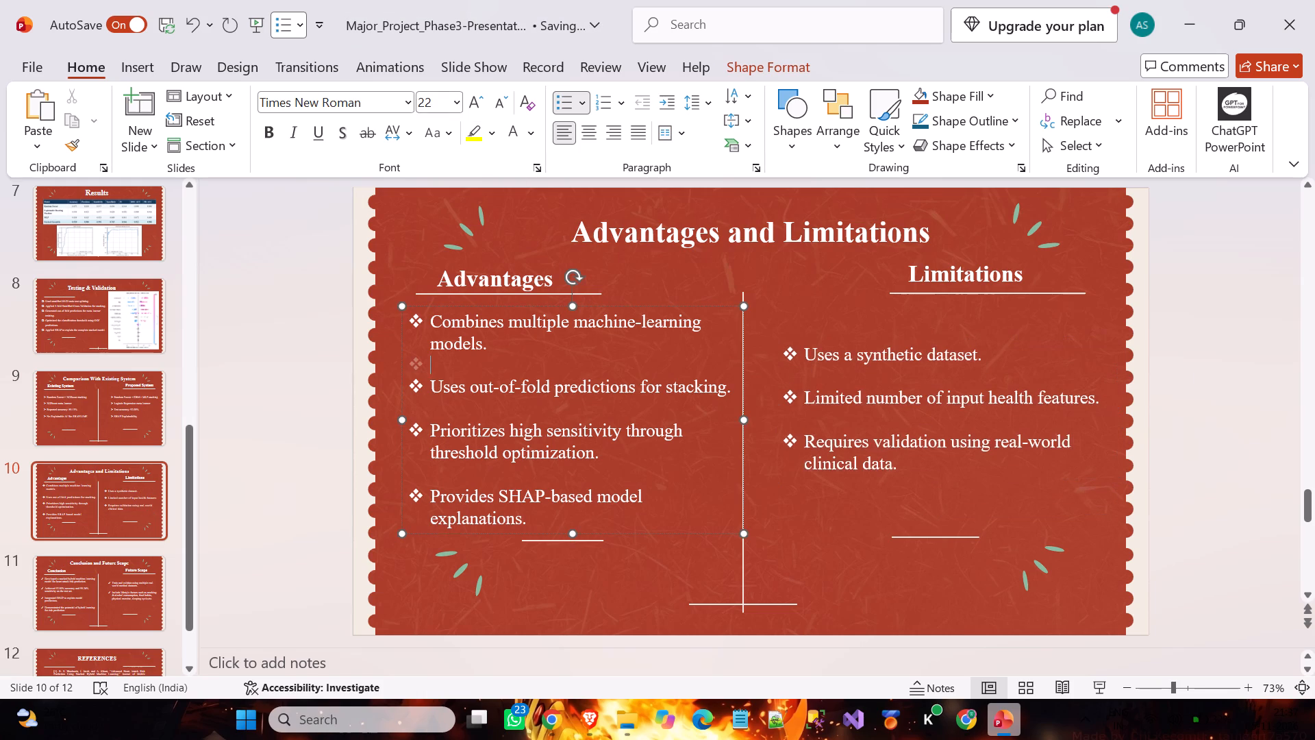
click(851, 457)
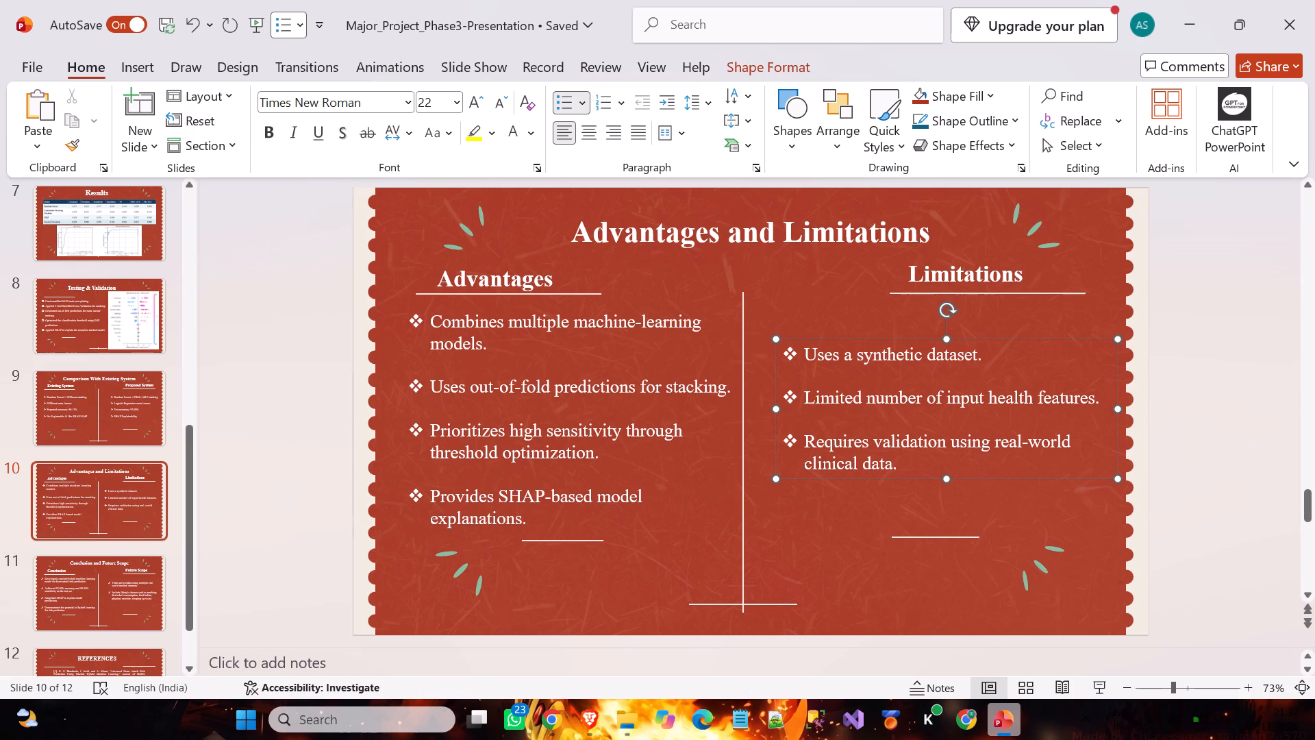
drag(1010, 478, 1007, 457)
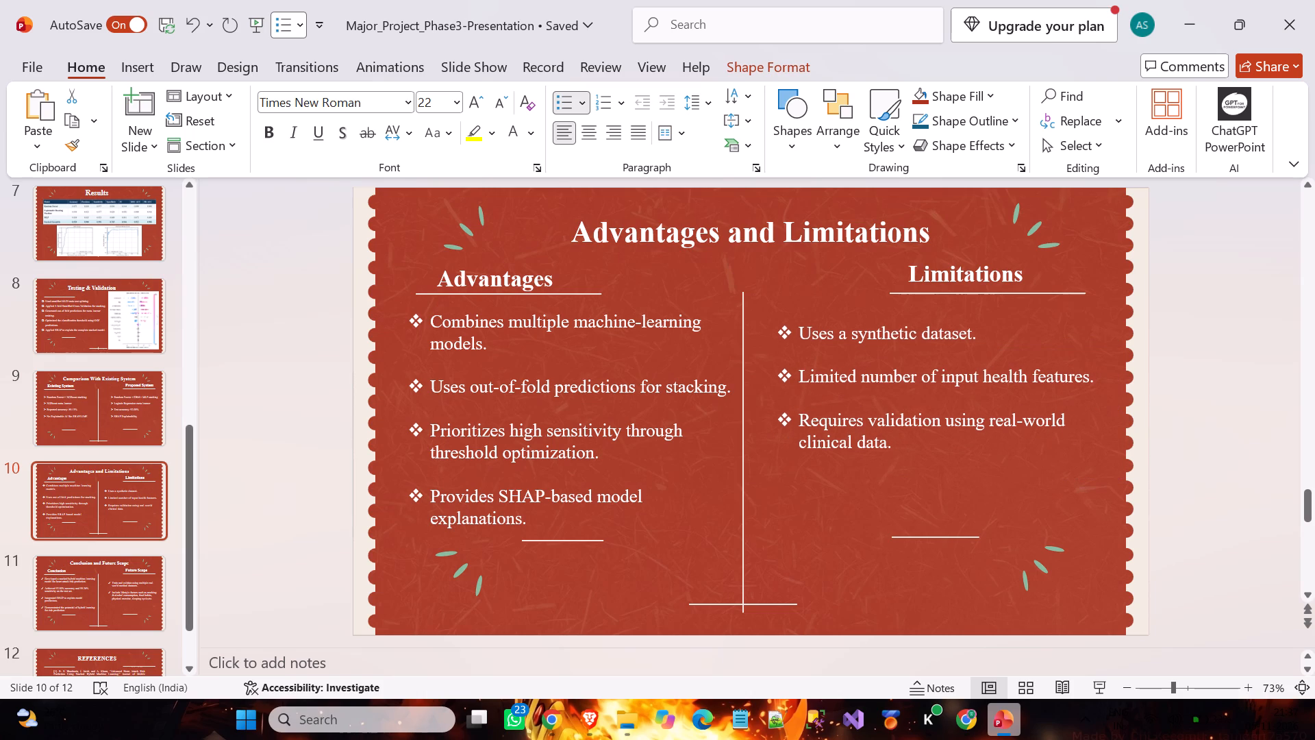
drag(1007, 457, 1022, 454)
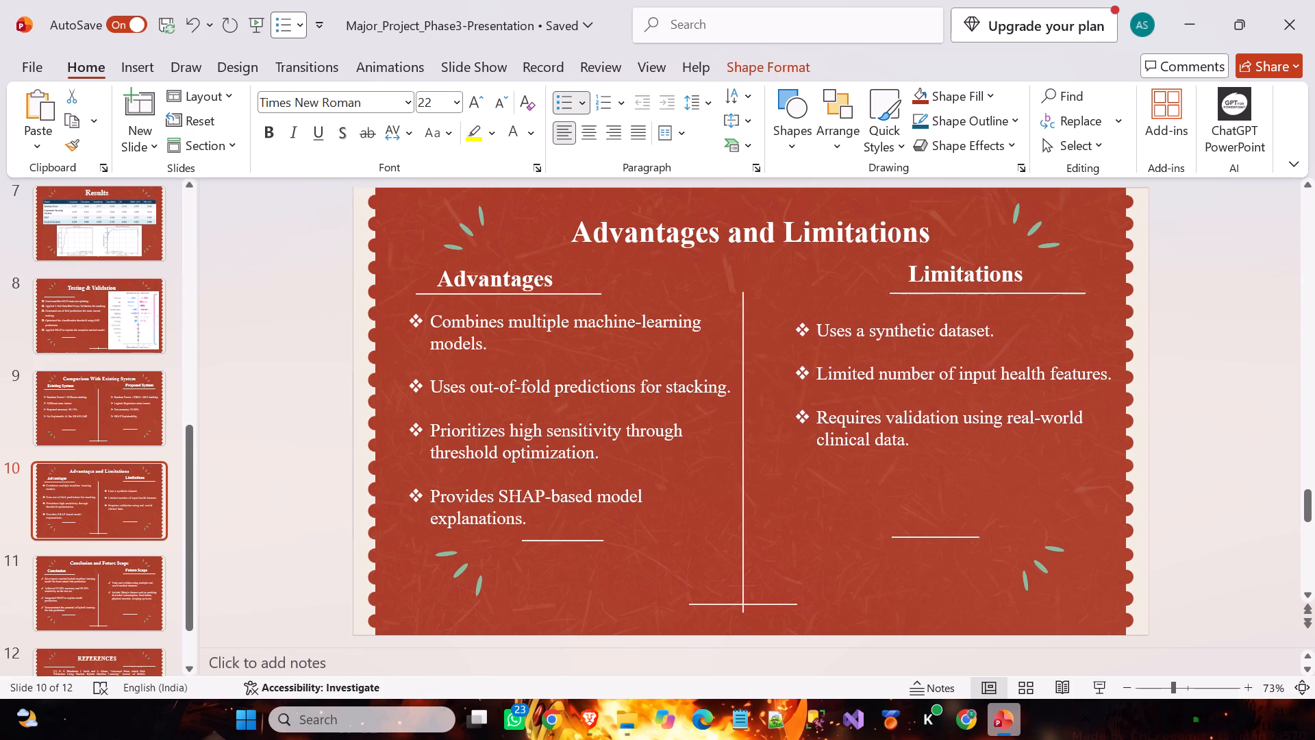
drag(1022, 454, 1020, 460)
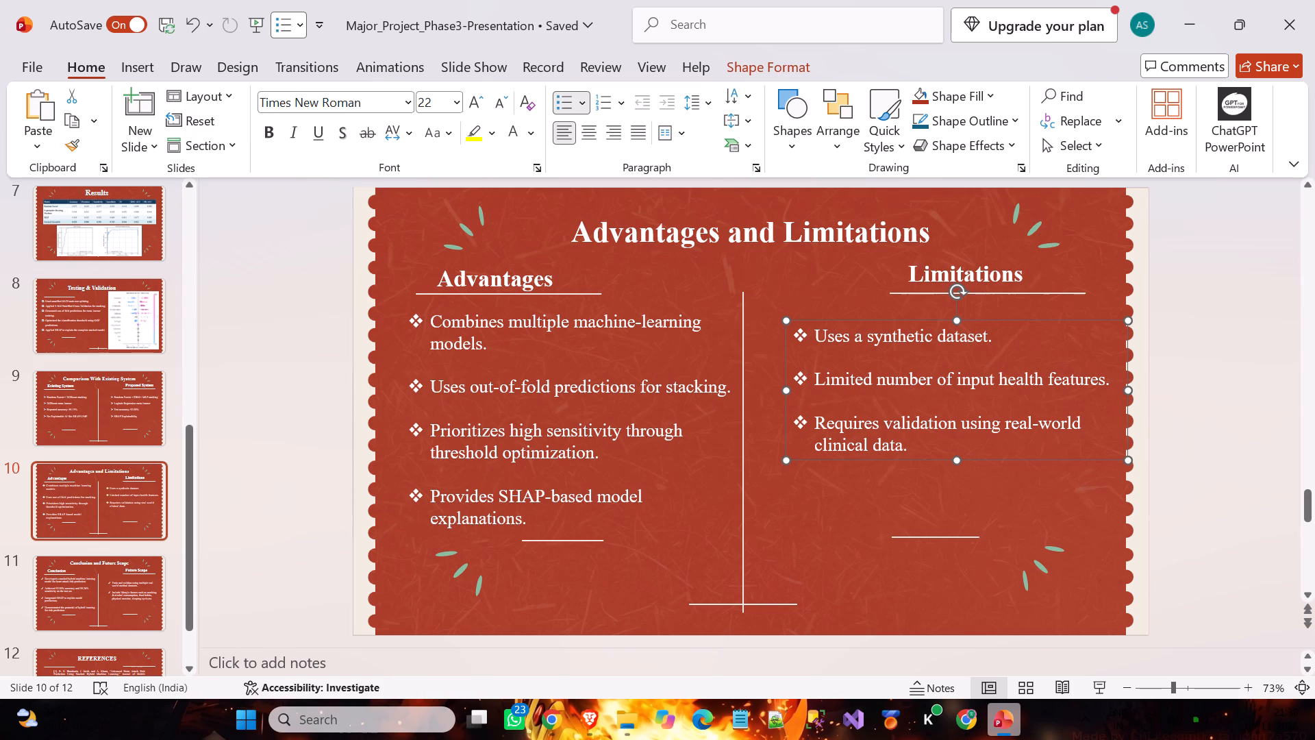
click(1166, 410)
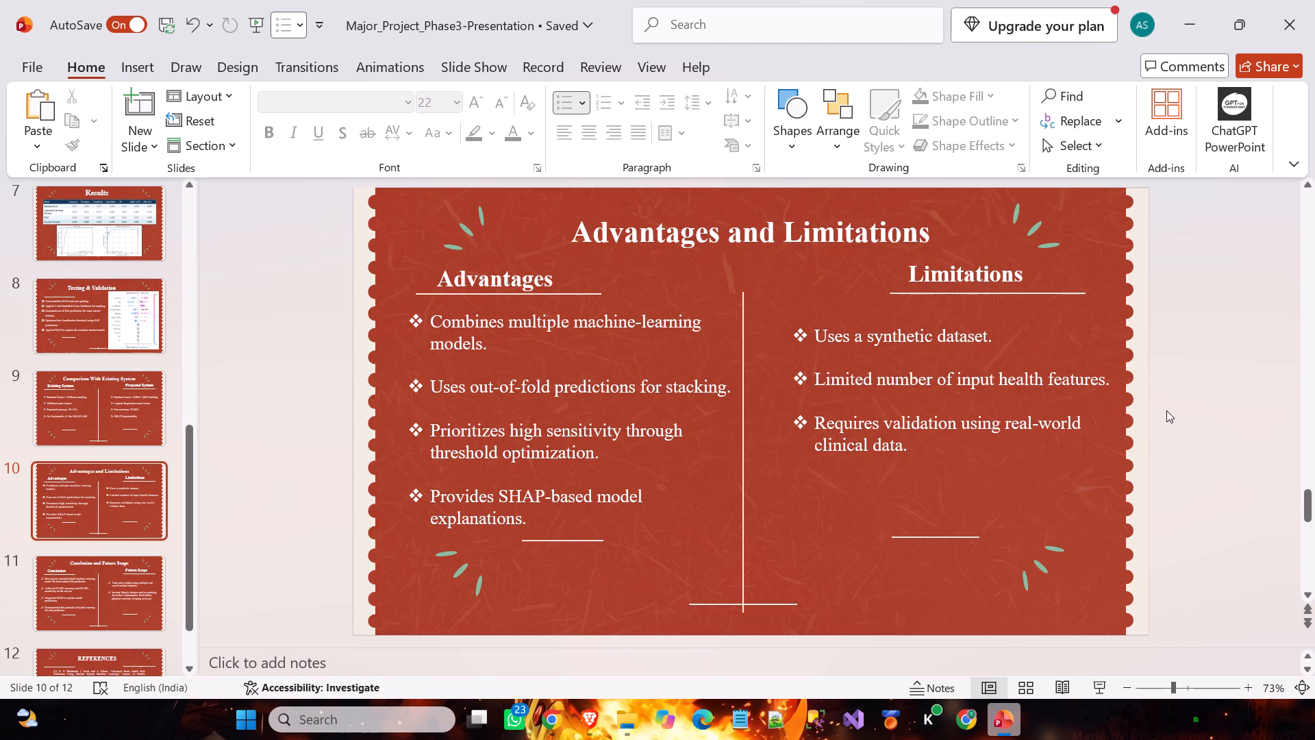
Set the font size of the "Conclusion and Future Scope" title on slide 11 to 36.
key(Down)
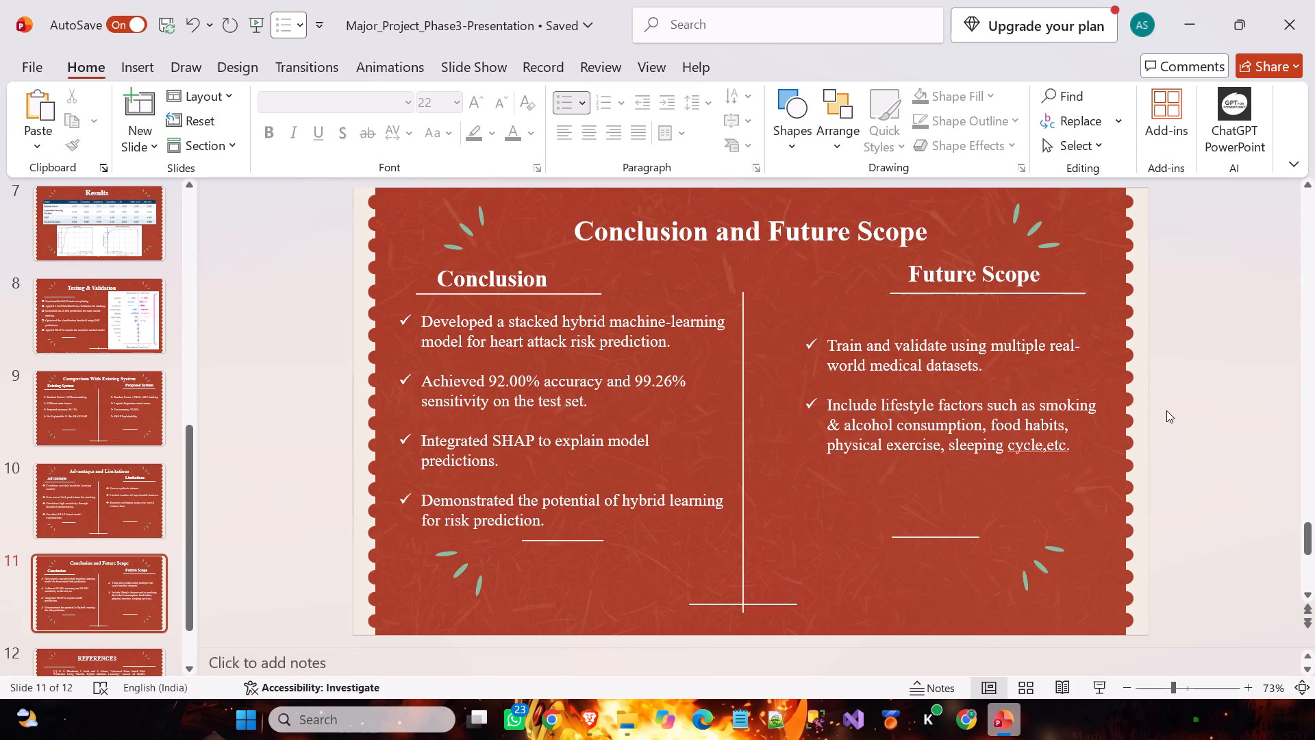
click(801, 231)
key(ctrl+a)
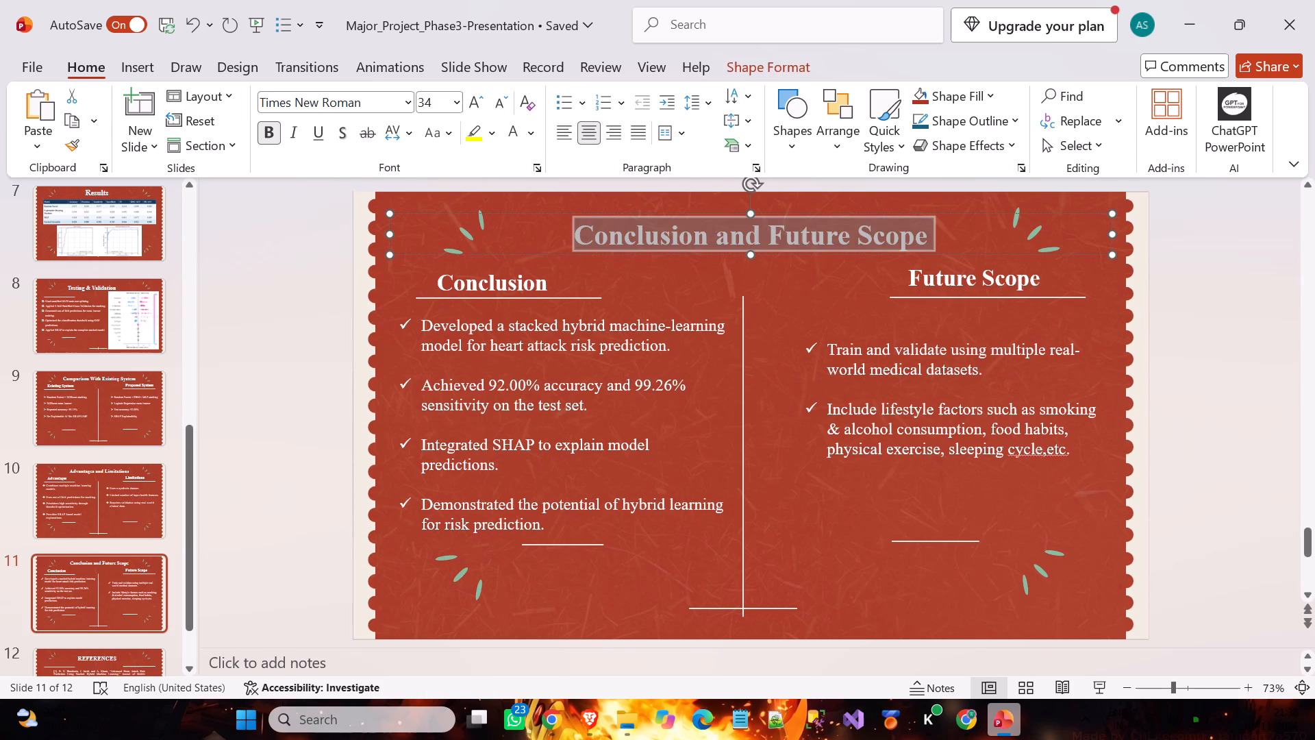
click(440, 101)
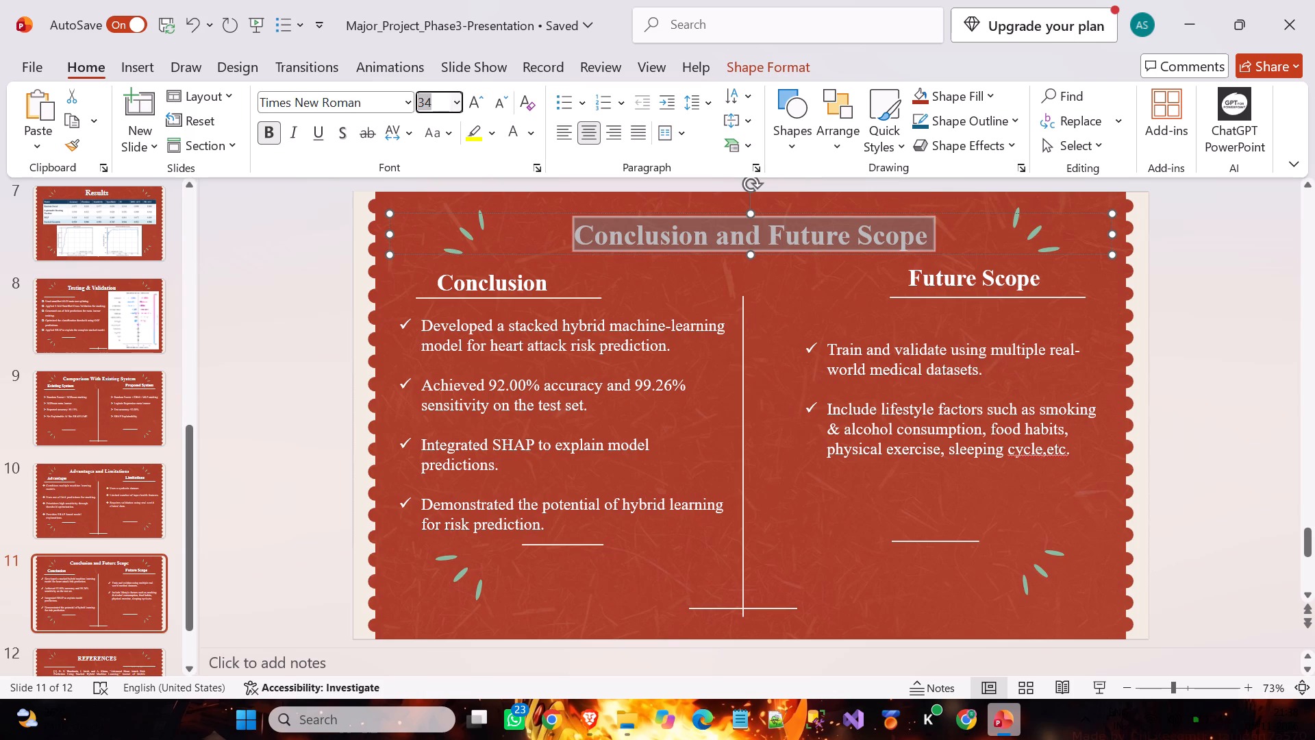
text(36)
key(Return)
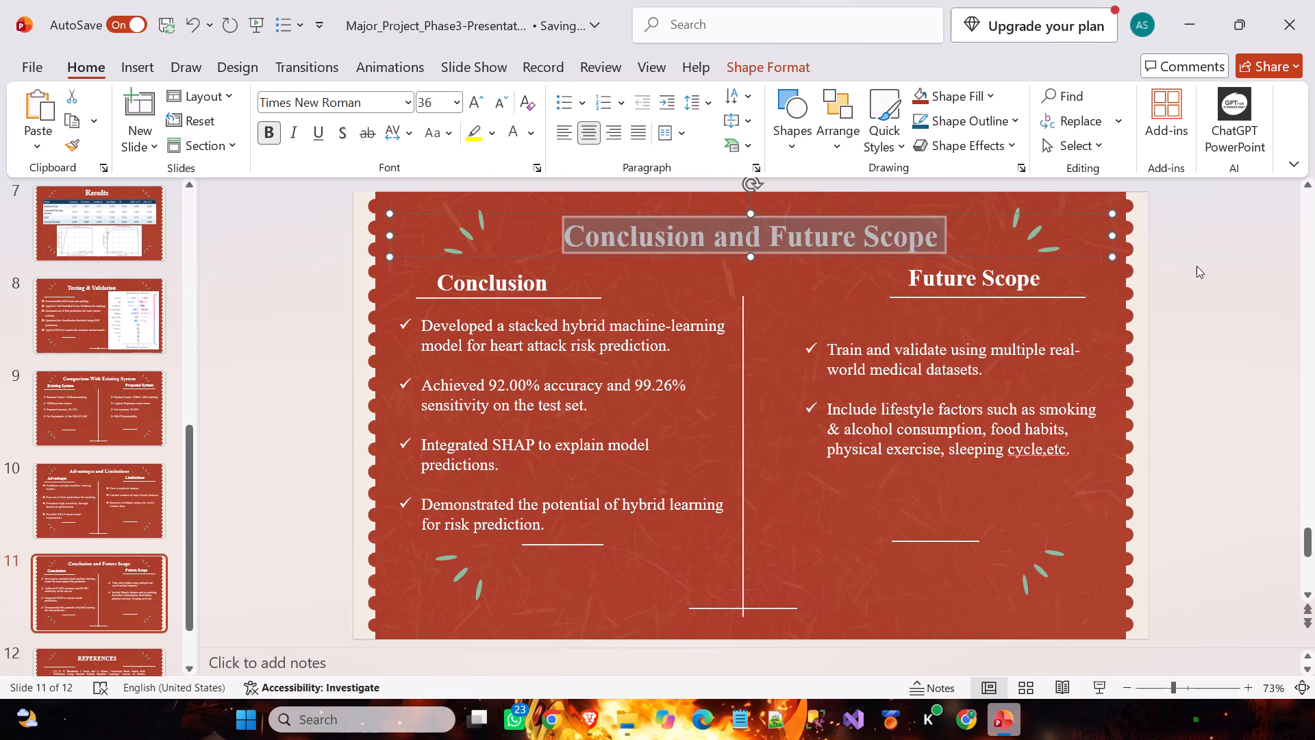
click(1203, 266)
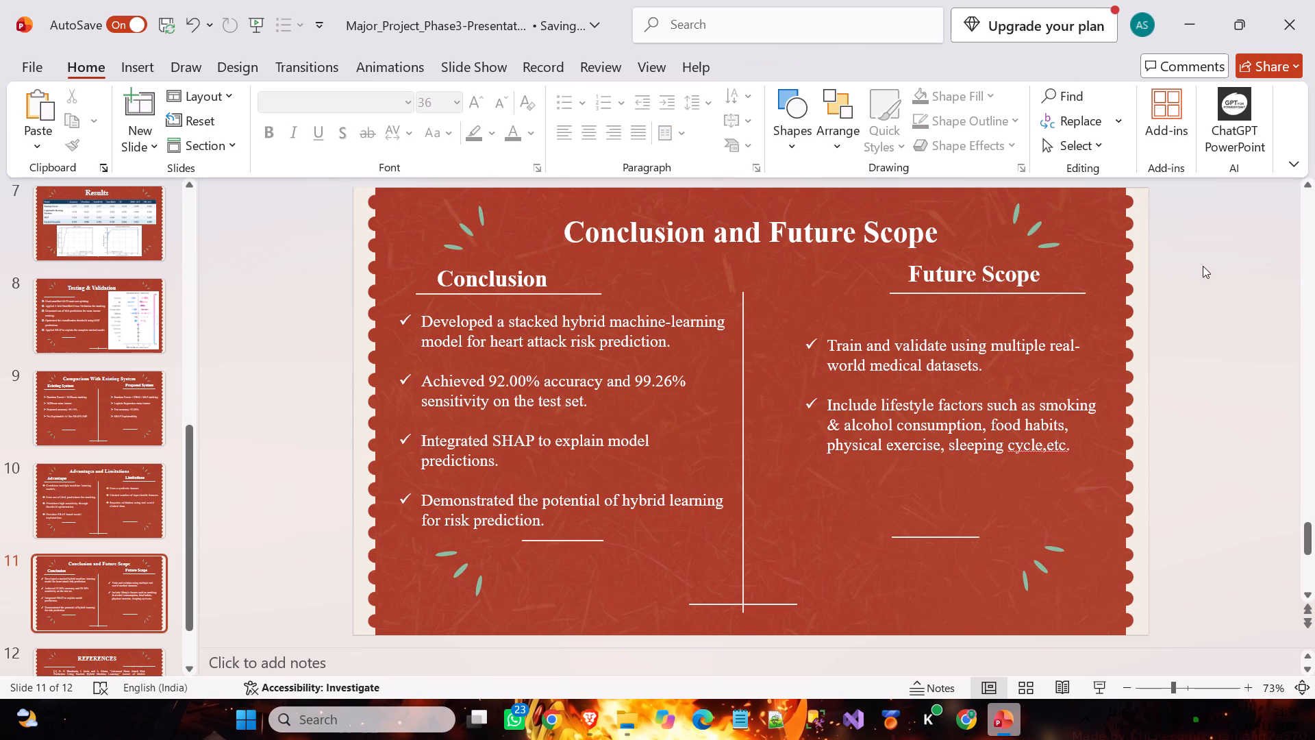
Check the font sizes of the Future Scope heading, the Conclusion heading and the Conclusion bullet list.
click(996, 276)
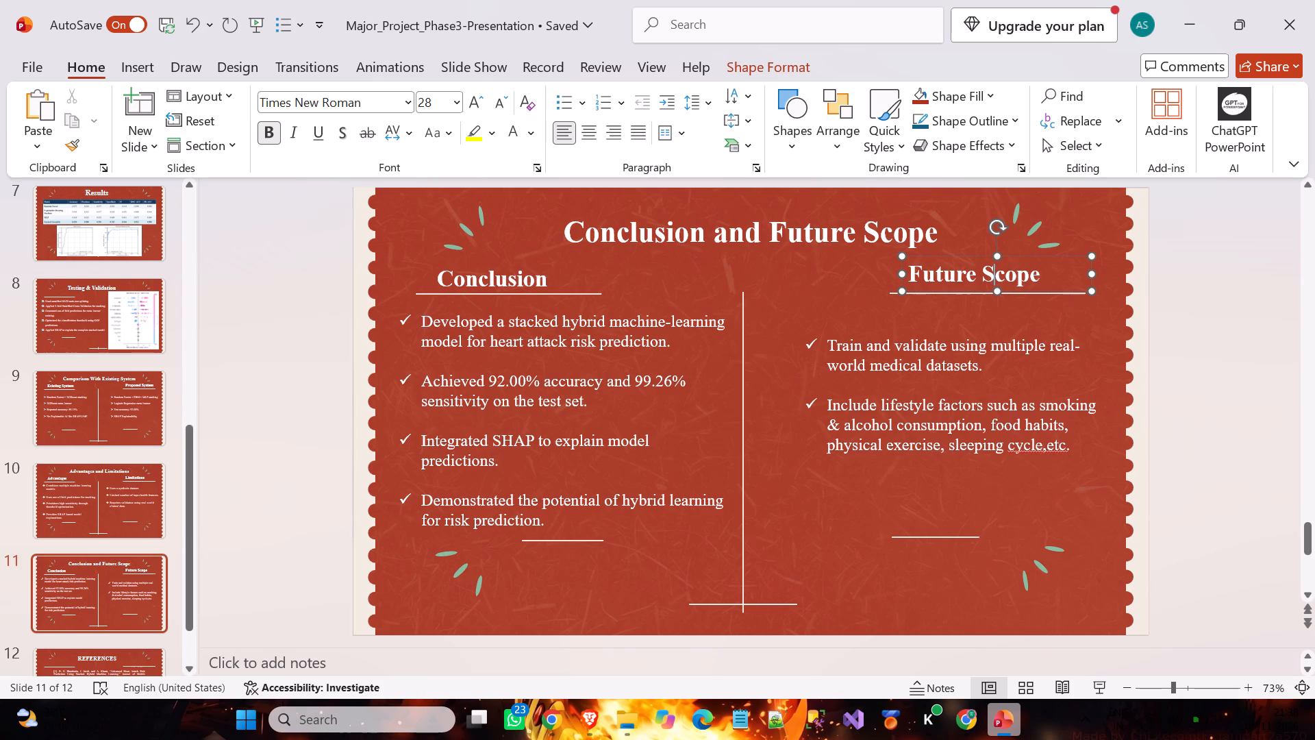
click(531, 277)
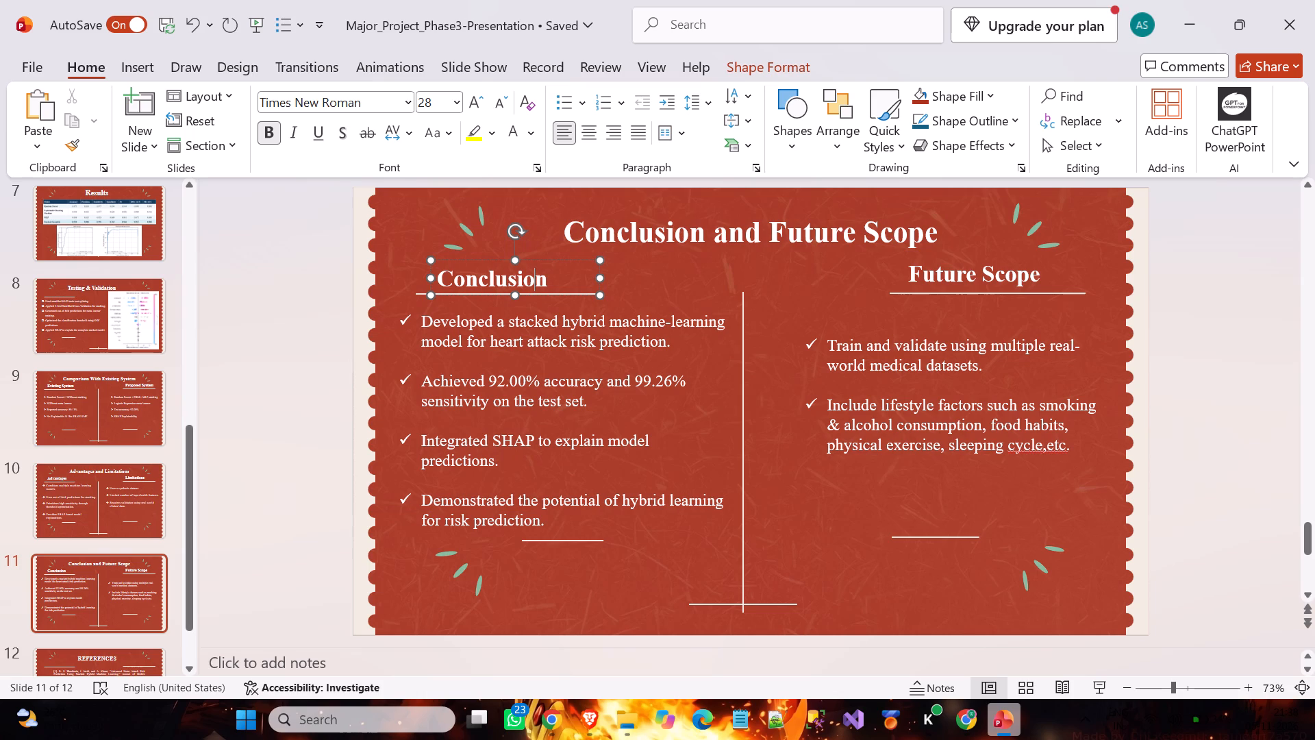
click(503, 330)
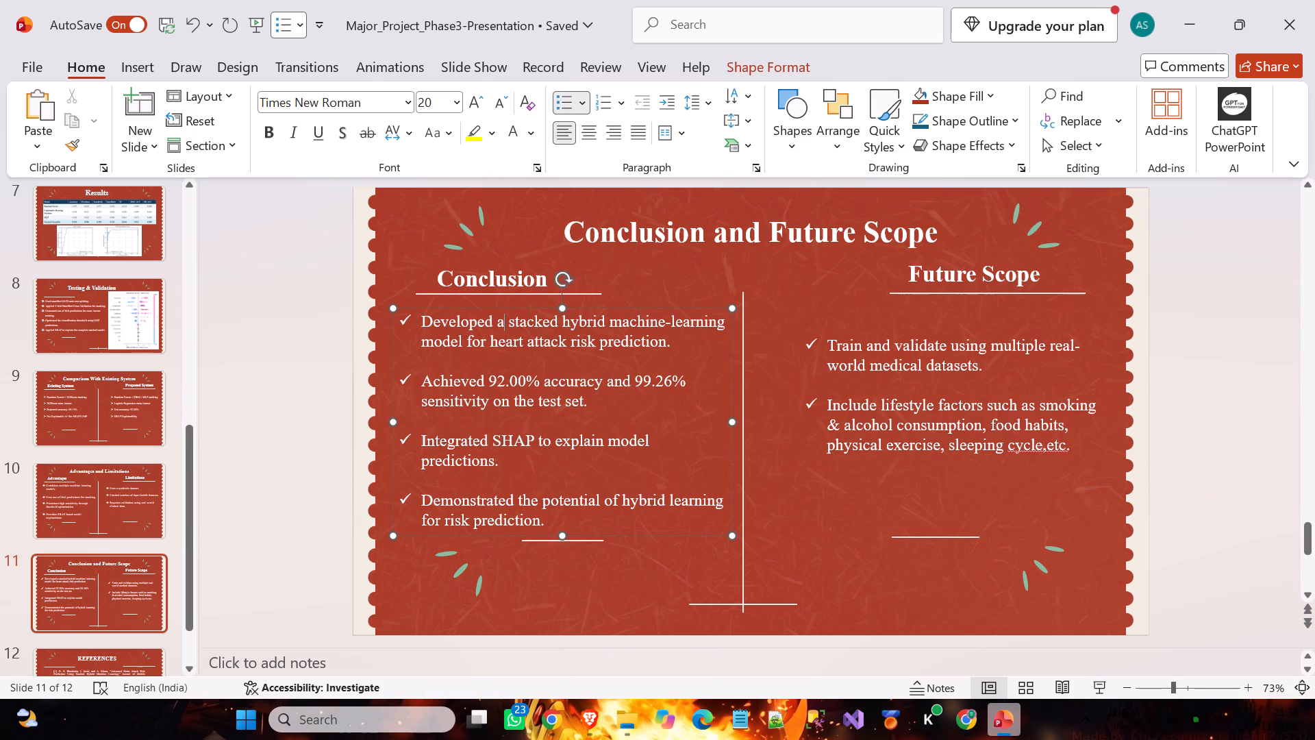
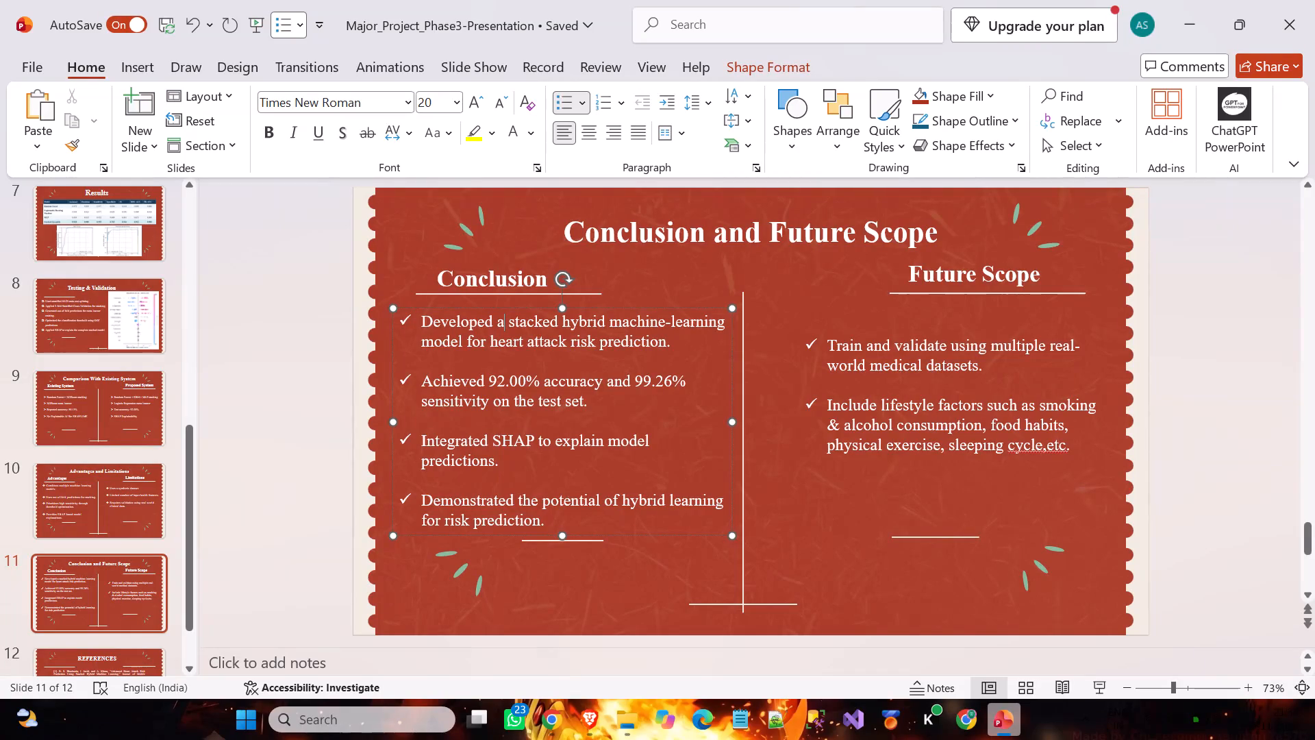
Insert a space after the comma in "sleeping cycle, etc." in the Future Scope bullet list on slide 11.
click(1049, 448)
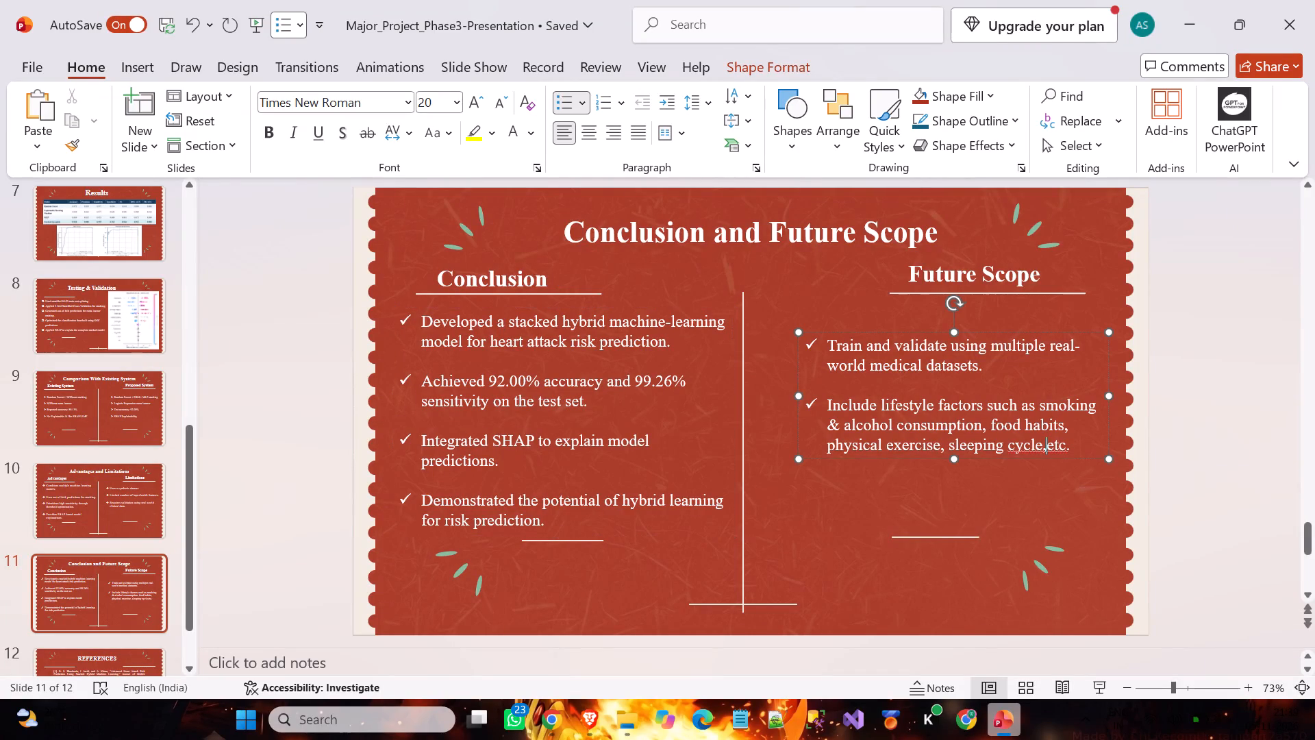
key(space)
click(1189, 521)
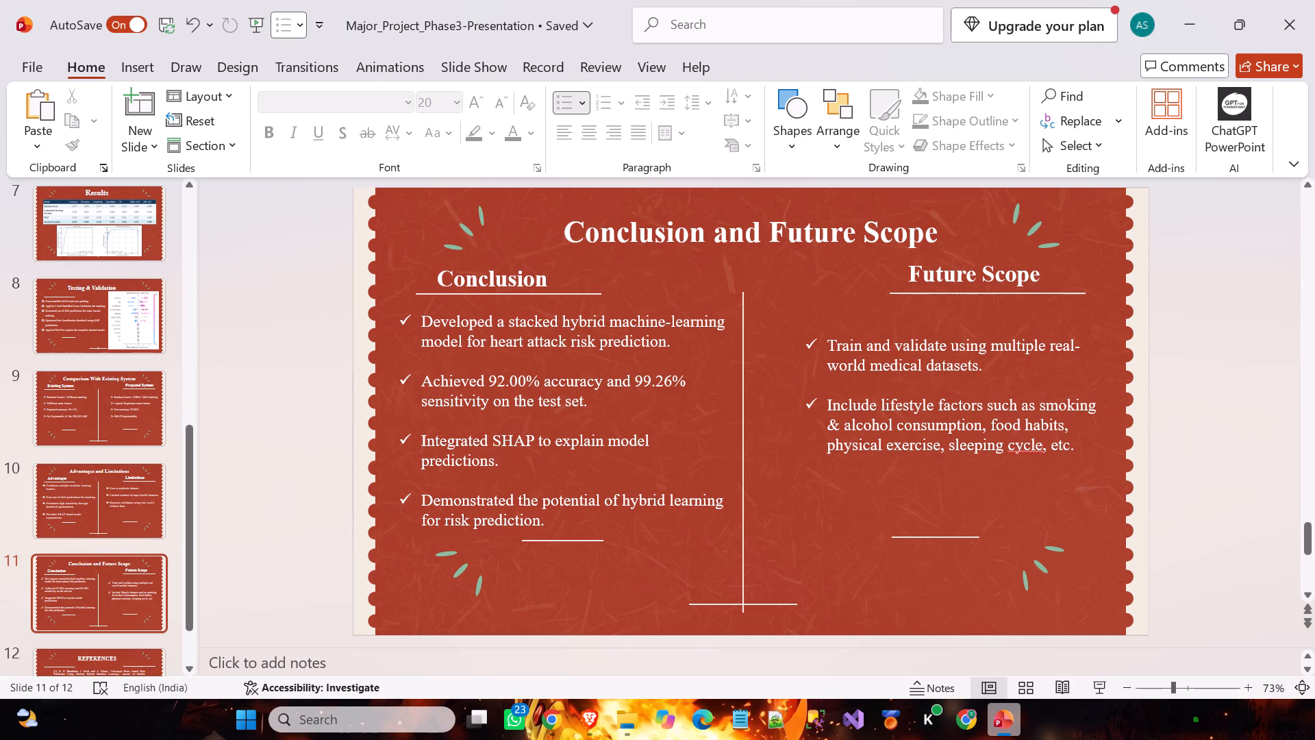
Review the finished slides, comparing Conclusion and Future Scope with References, and go back through the deck to the title slide.
key(Right)
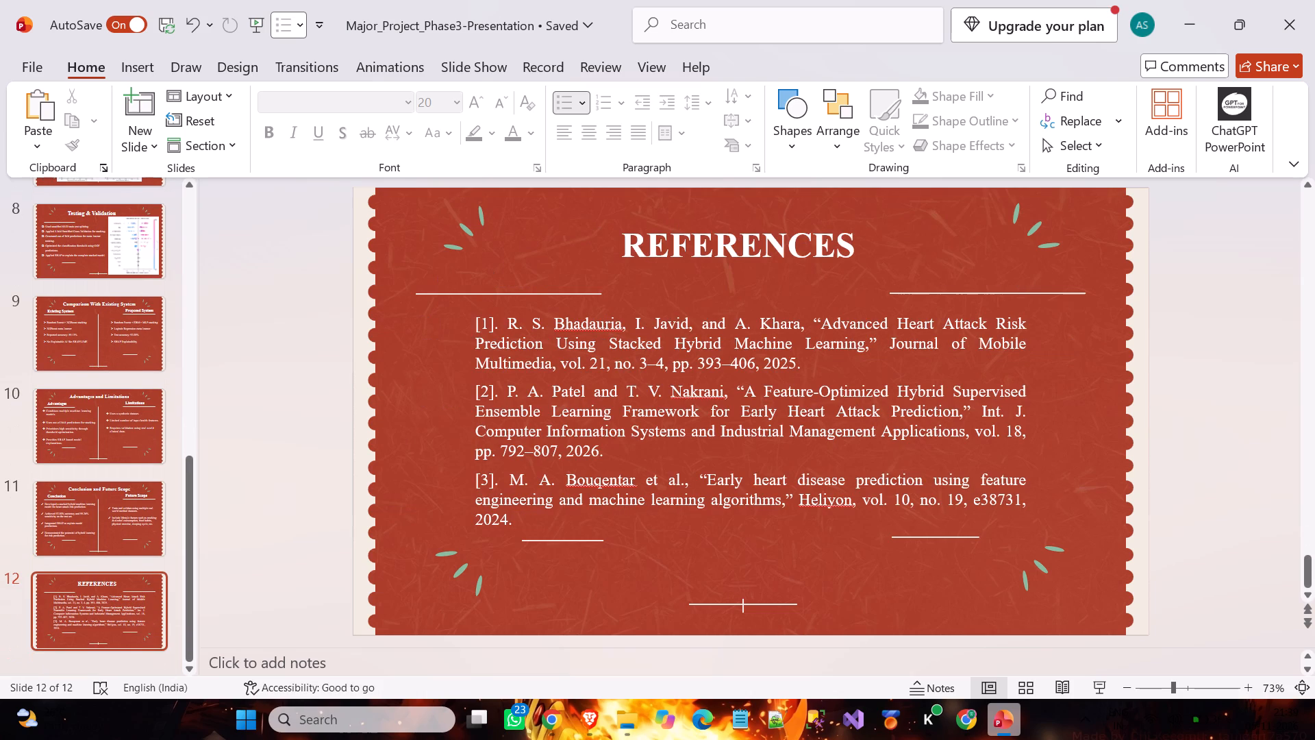
key(Up)
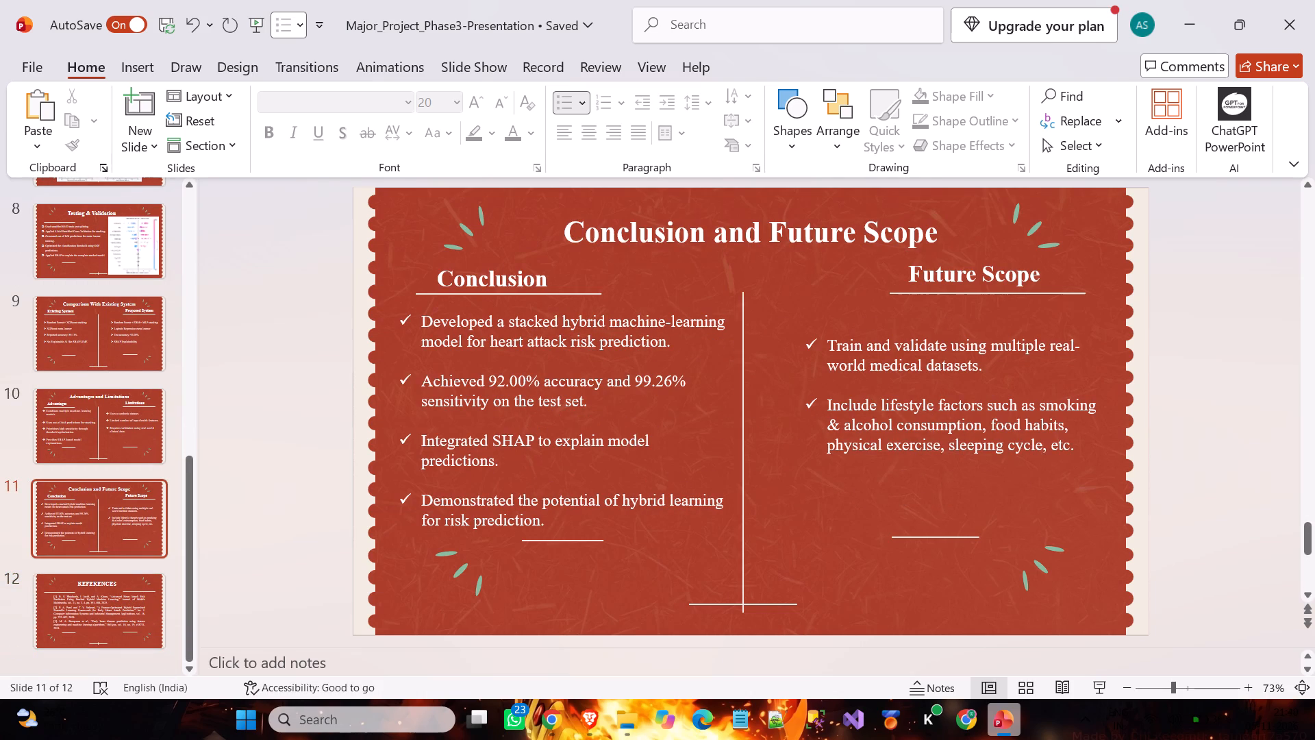
key(Down)
key(Up)
click(1009, 280)
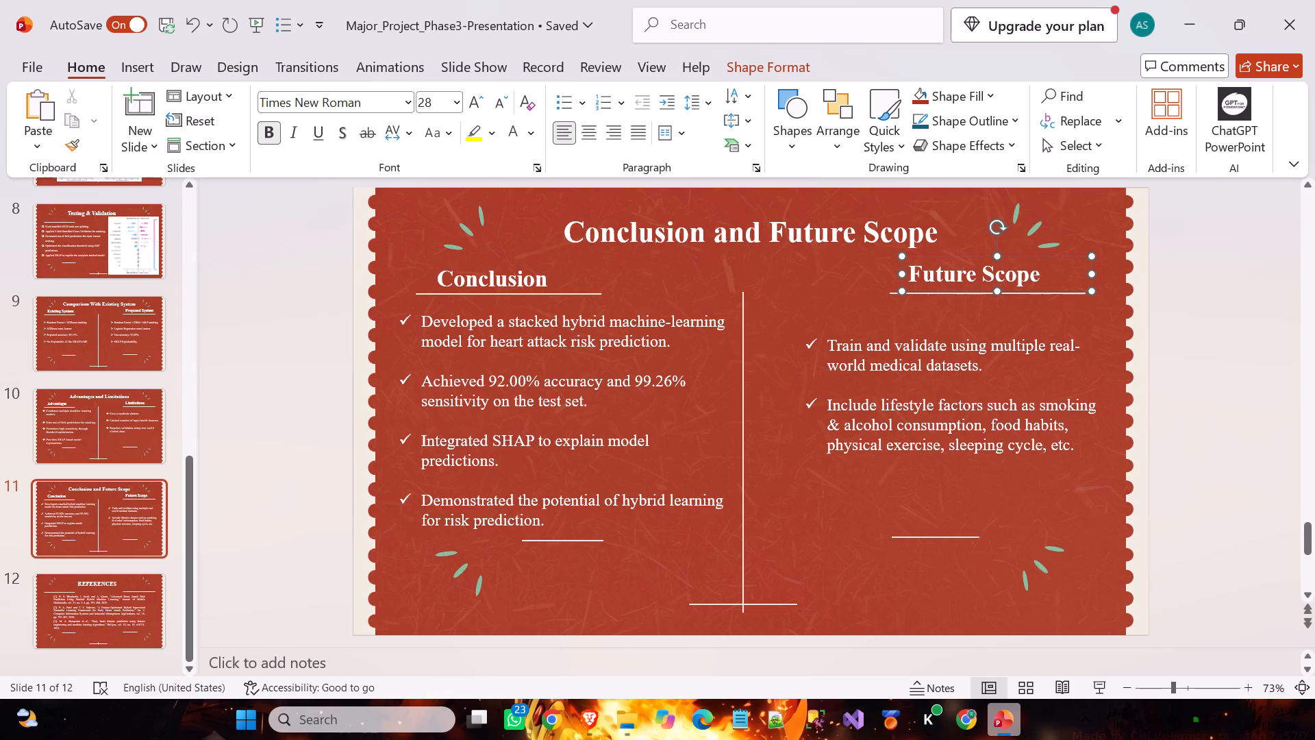
click(133, 602)
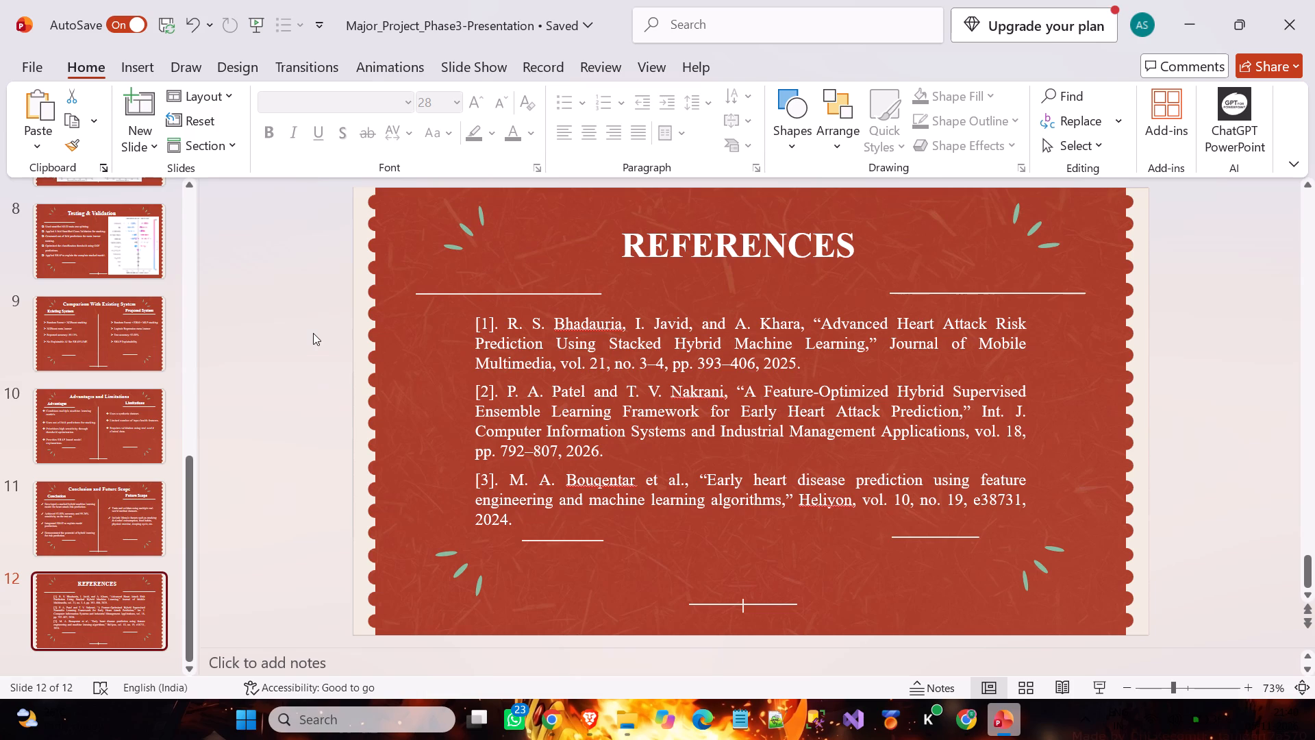
key(Up)
key(Up)
key(Up)
key(Up)
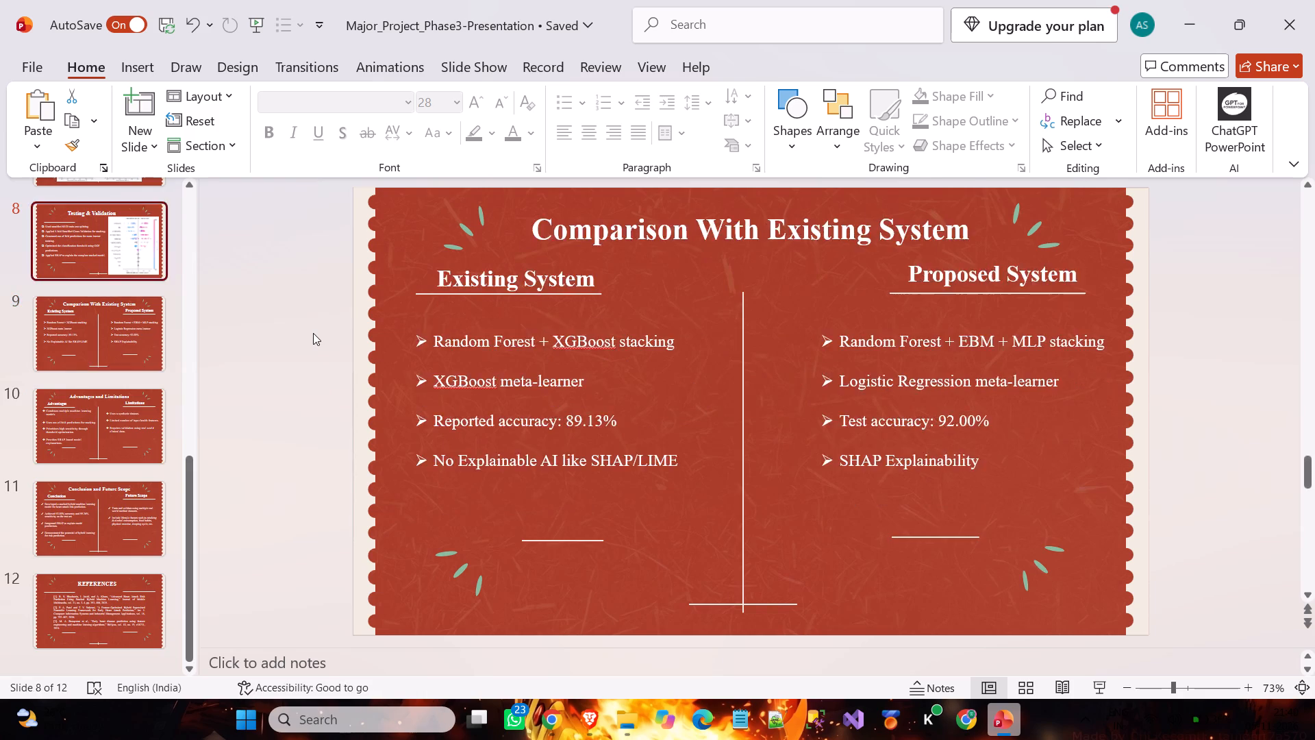
key(Up)
key(Up)
key(Up)
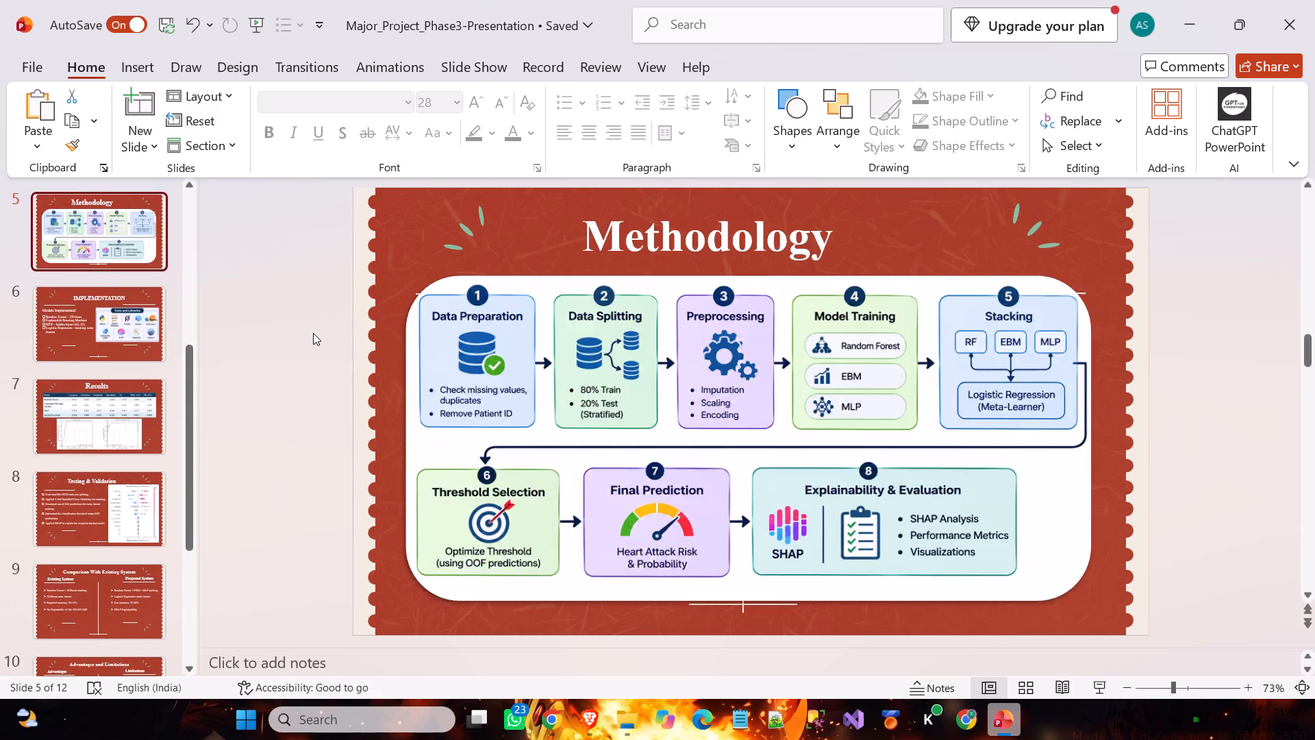
key(Up)
key(Up)
key(Up)
key(Up)
key(Up)
key(Up)
key(Up)
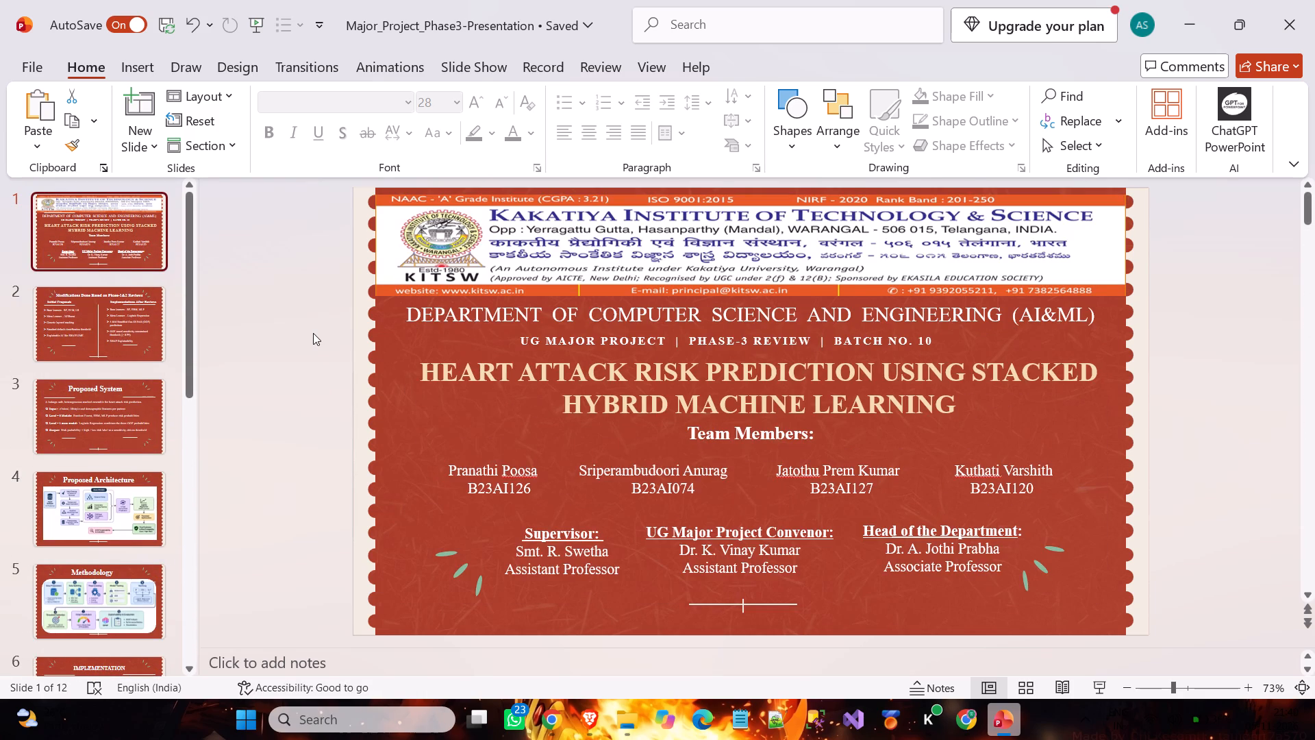
key(Down)
key(Up)
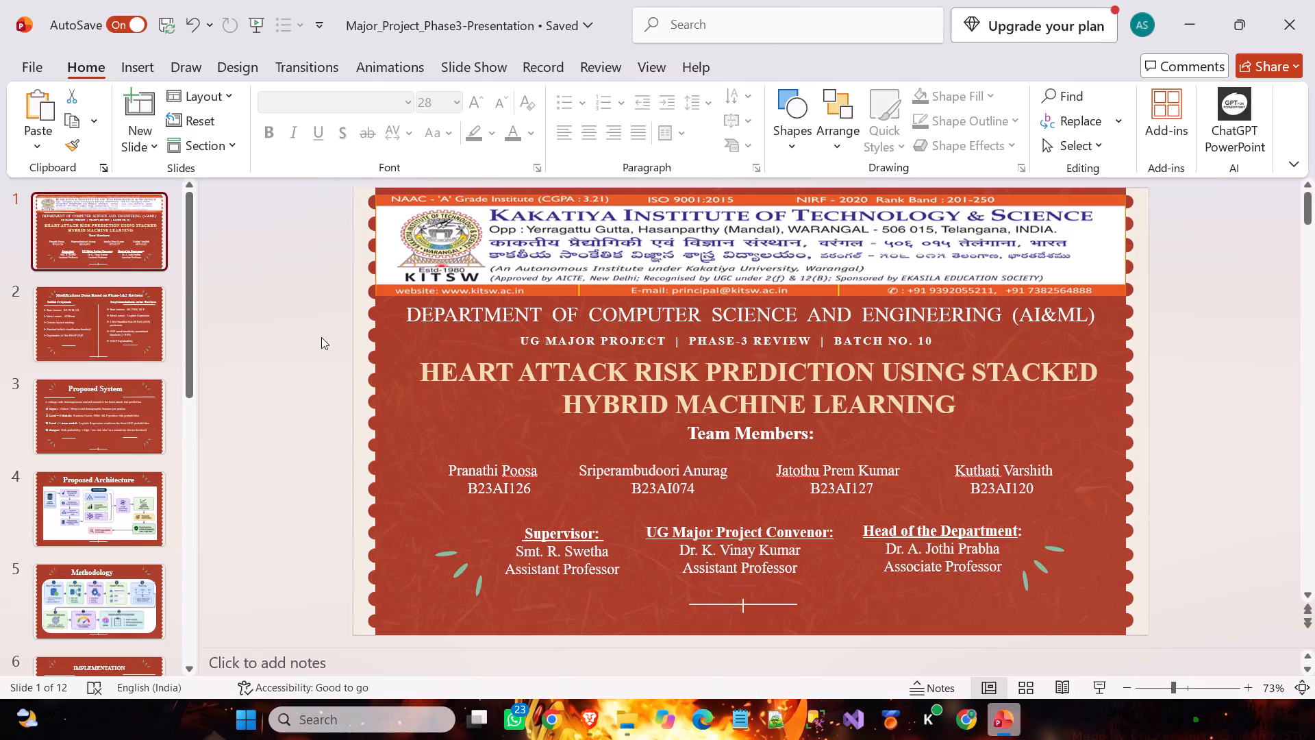
Switch to File Explorer, open the personal OneDrive folder and bring up the options for starting OneDrive.
click(627, 718)
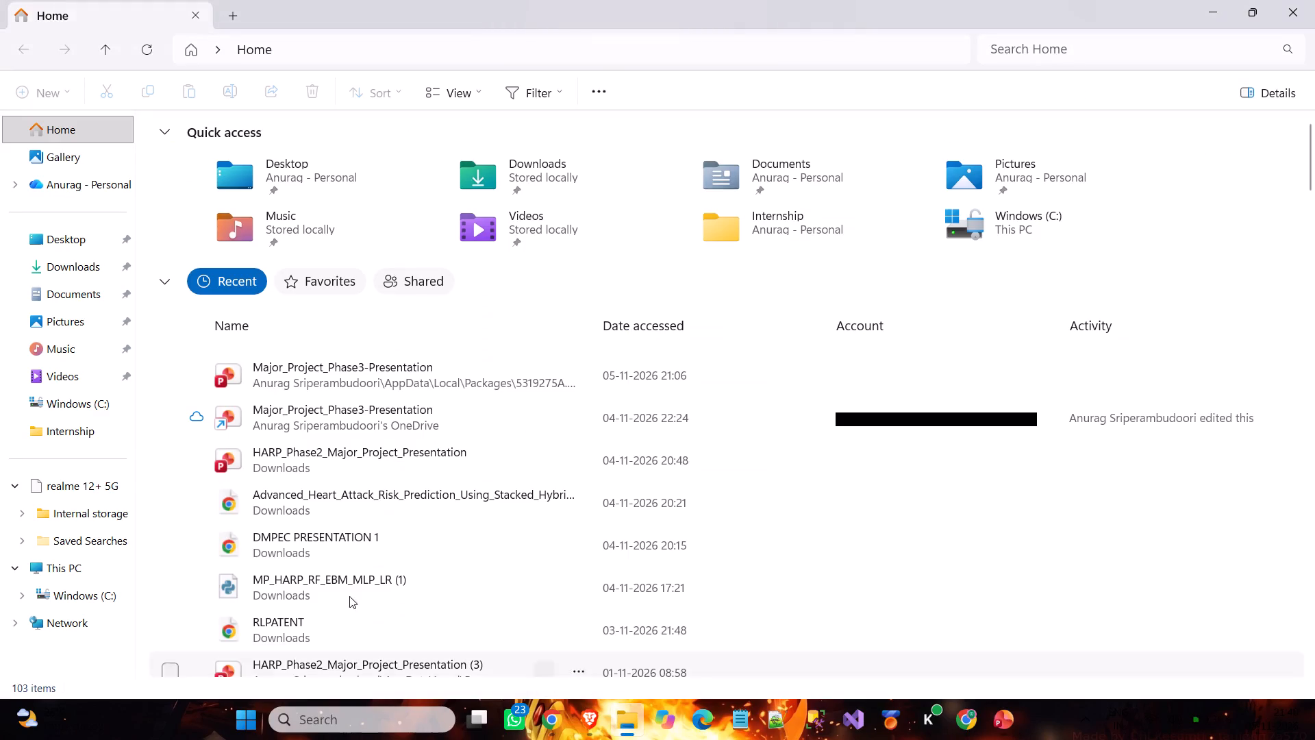
click(79, 172)
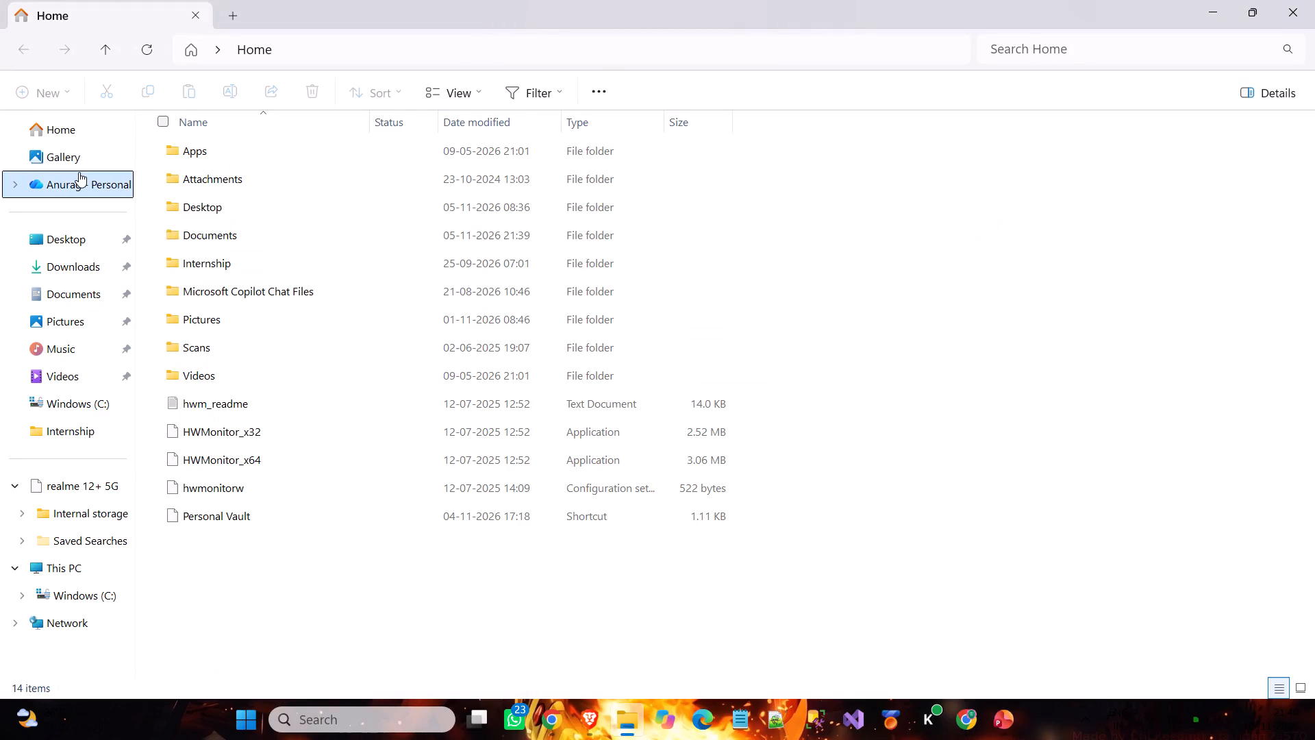
click(252, 49)
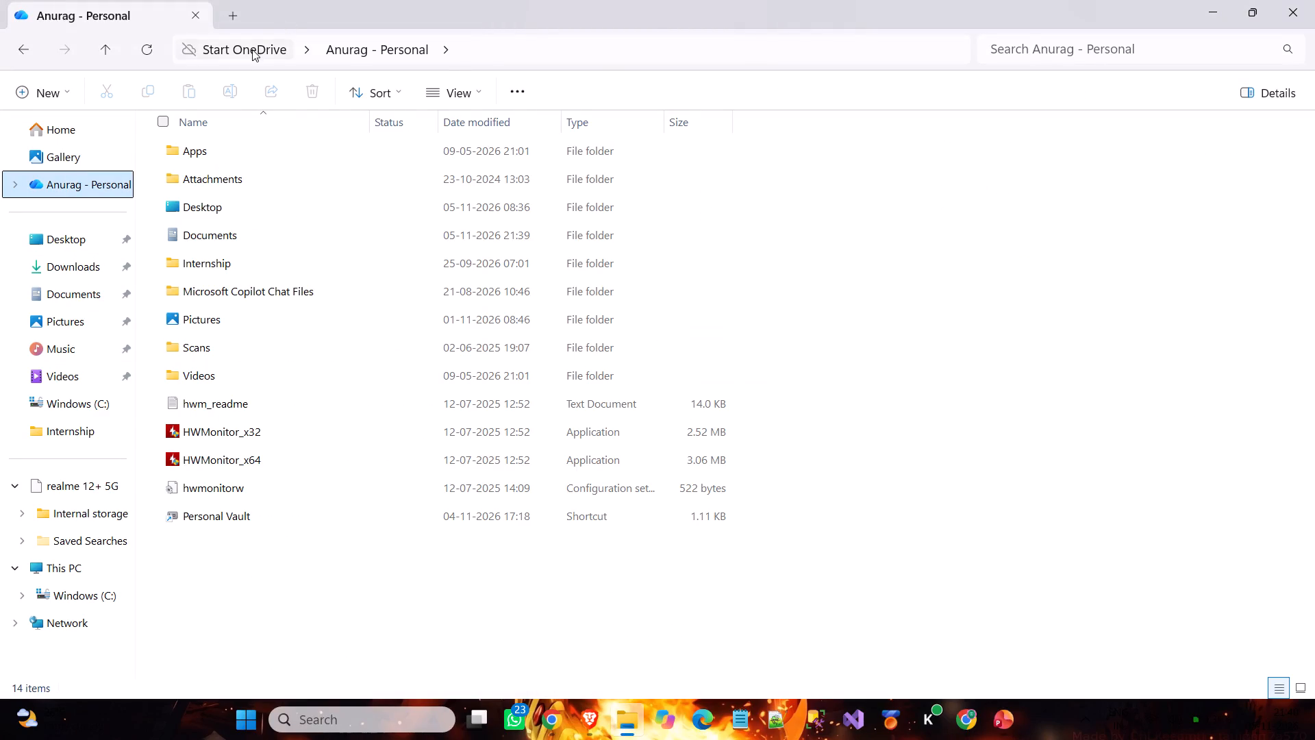
click(276, 134)
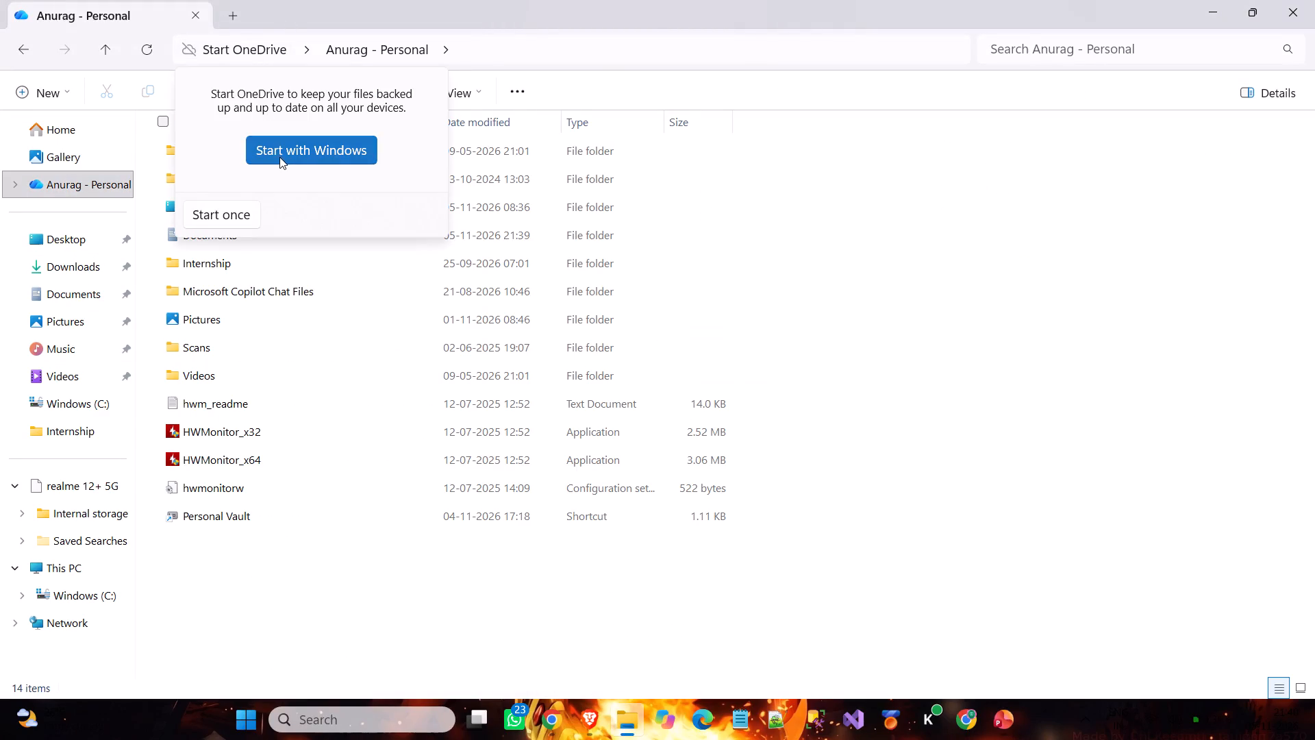
Start OneDrive and set it to start with Windows.
click(279, 157)
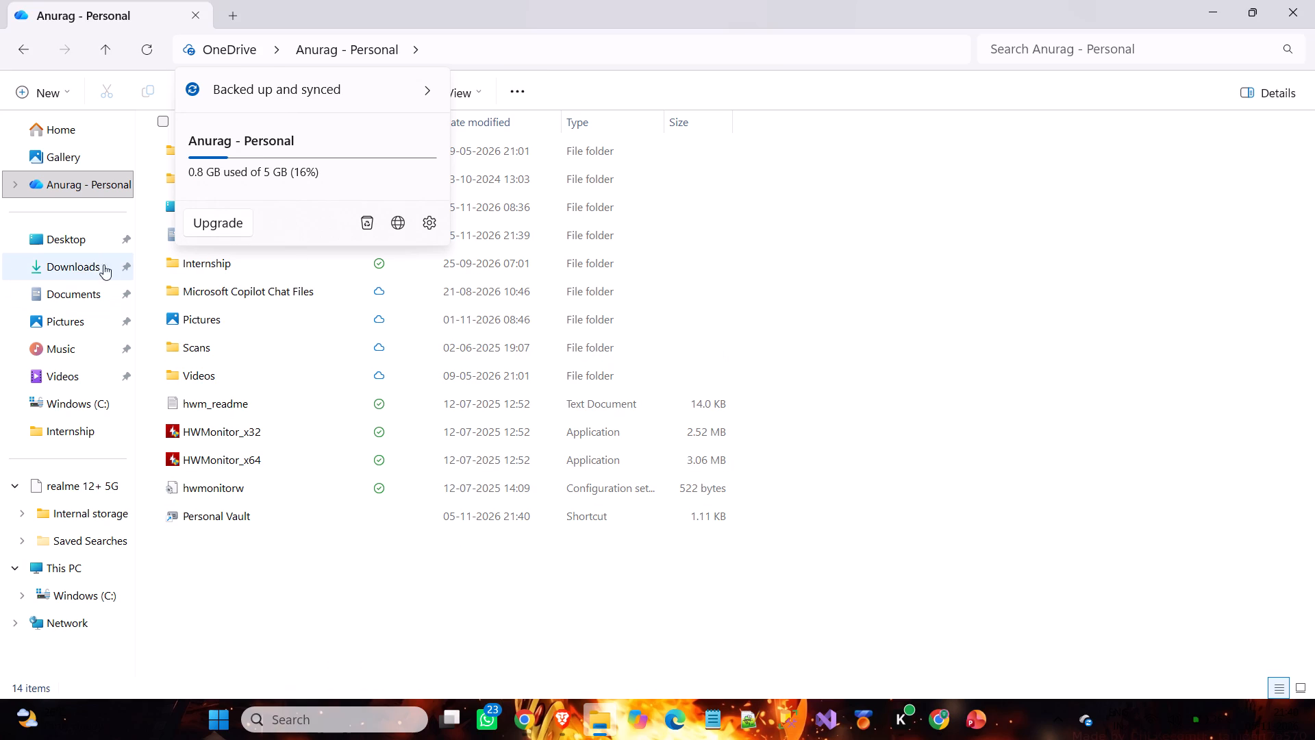
Copy the Major_Project_Phase3-Presentation file from the OneDrive Documents folder.
click(76, 256)
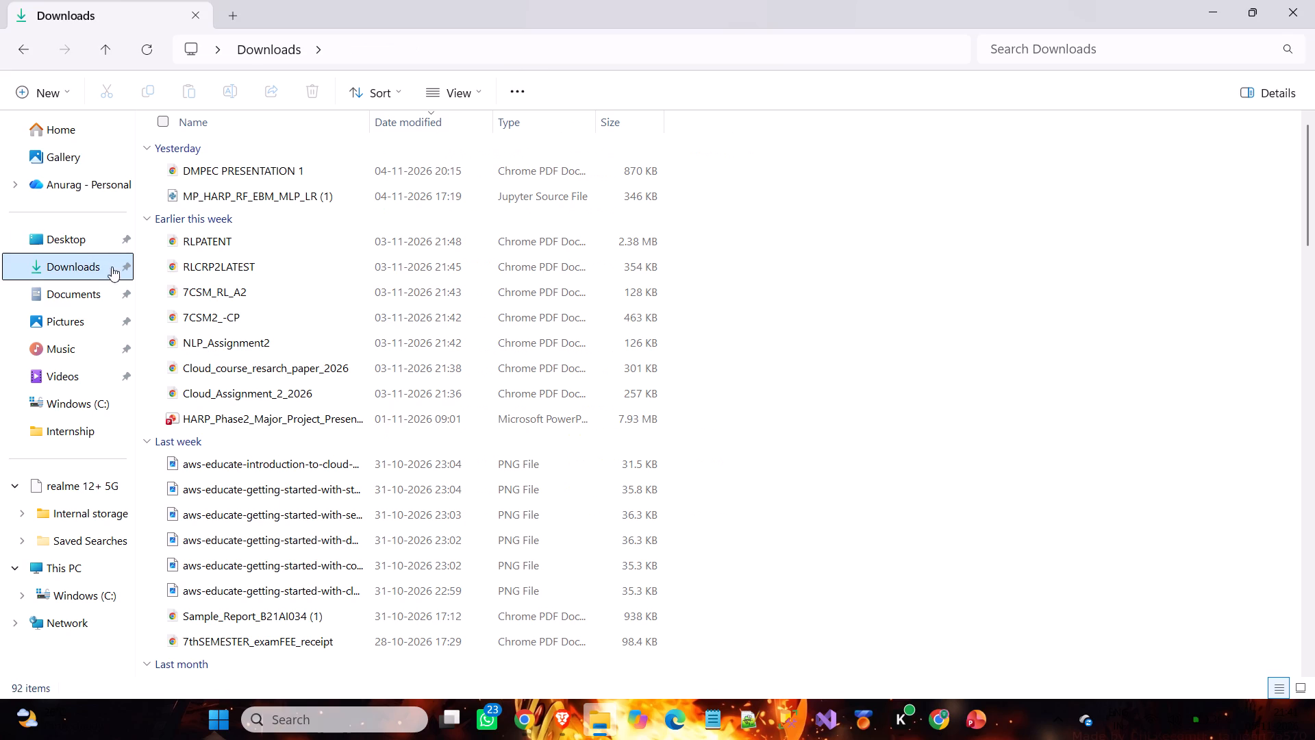
click(88, 291)
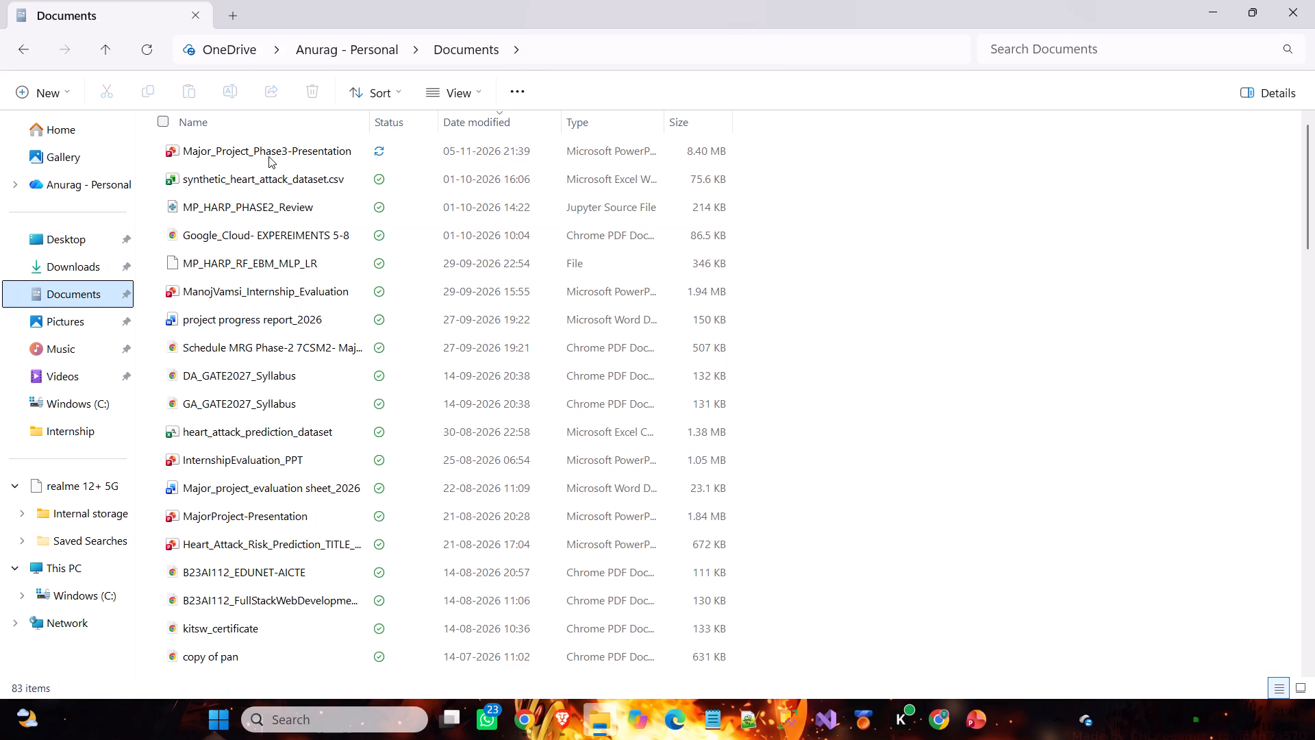
click(268, 156)
key(ctrl+c)
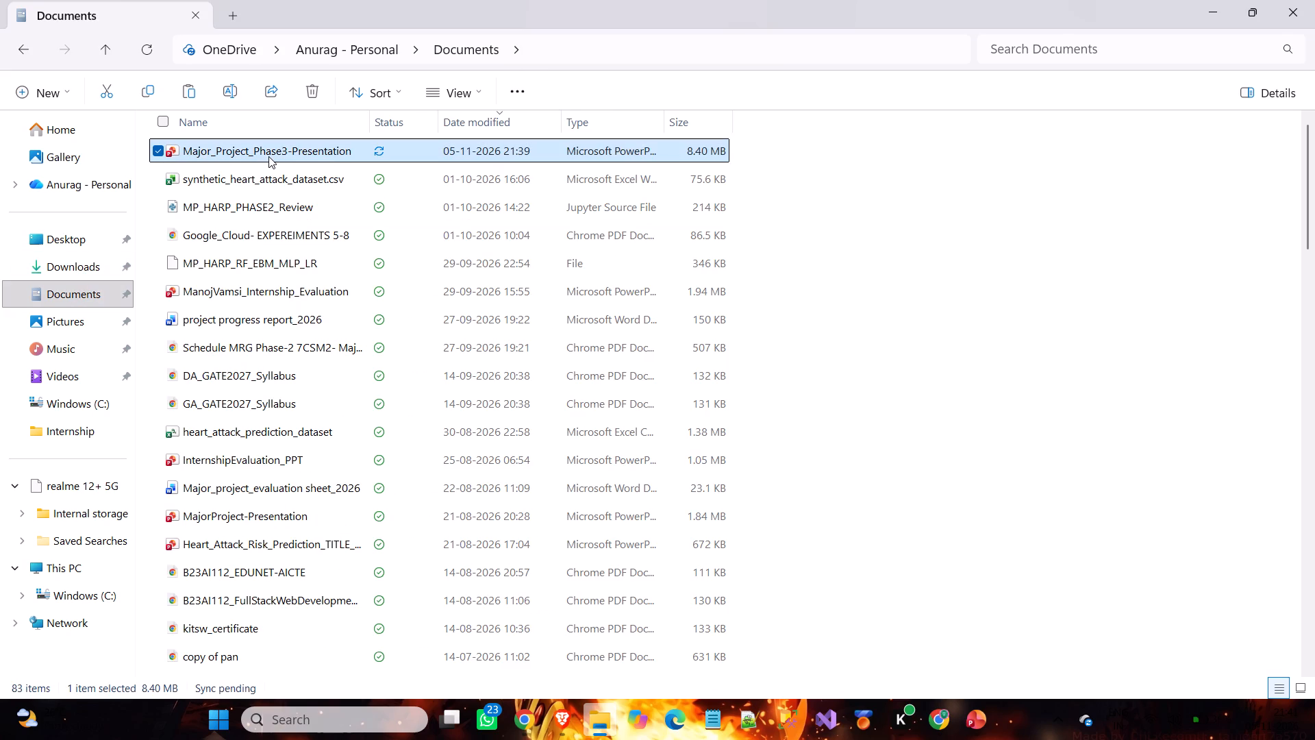